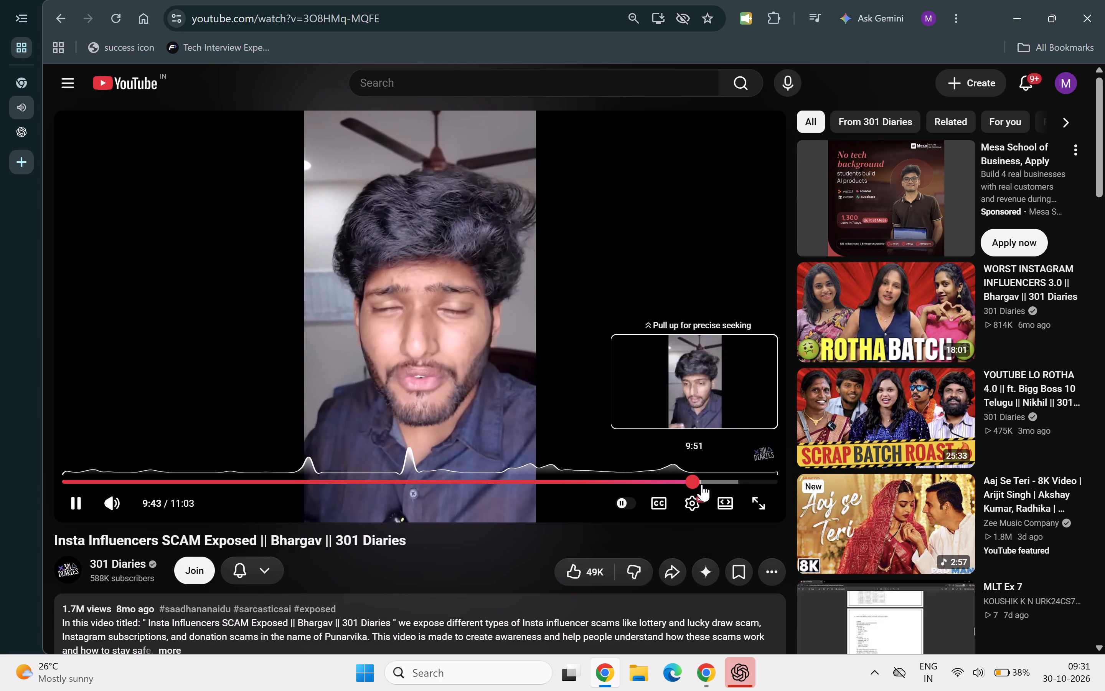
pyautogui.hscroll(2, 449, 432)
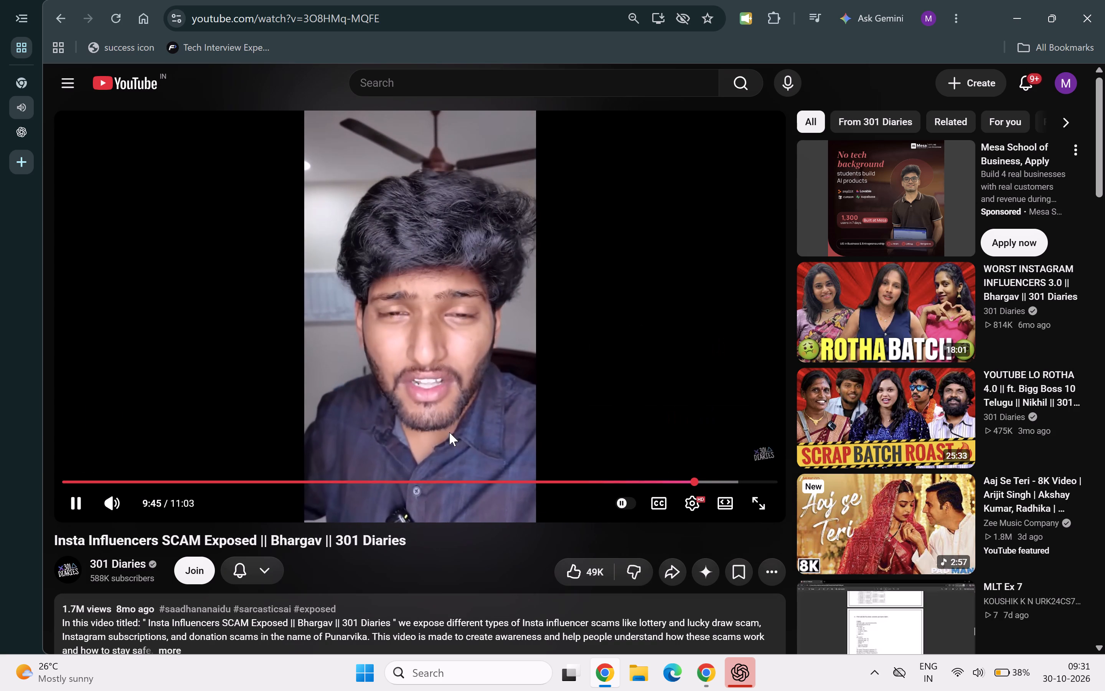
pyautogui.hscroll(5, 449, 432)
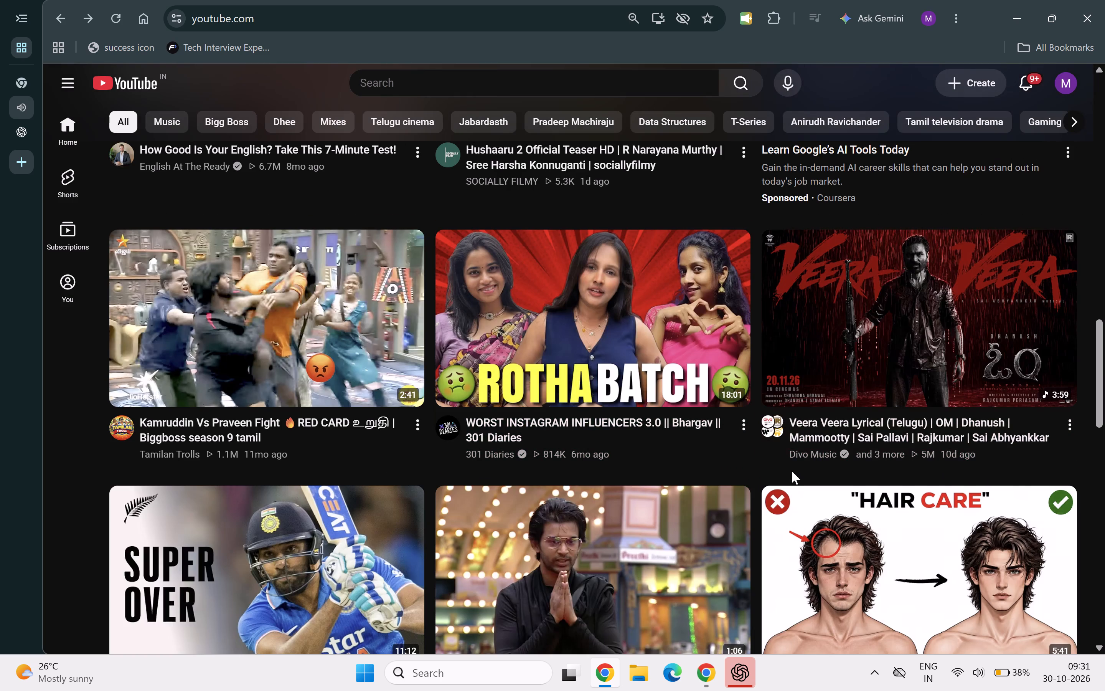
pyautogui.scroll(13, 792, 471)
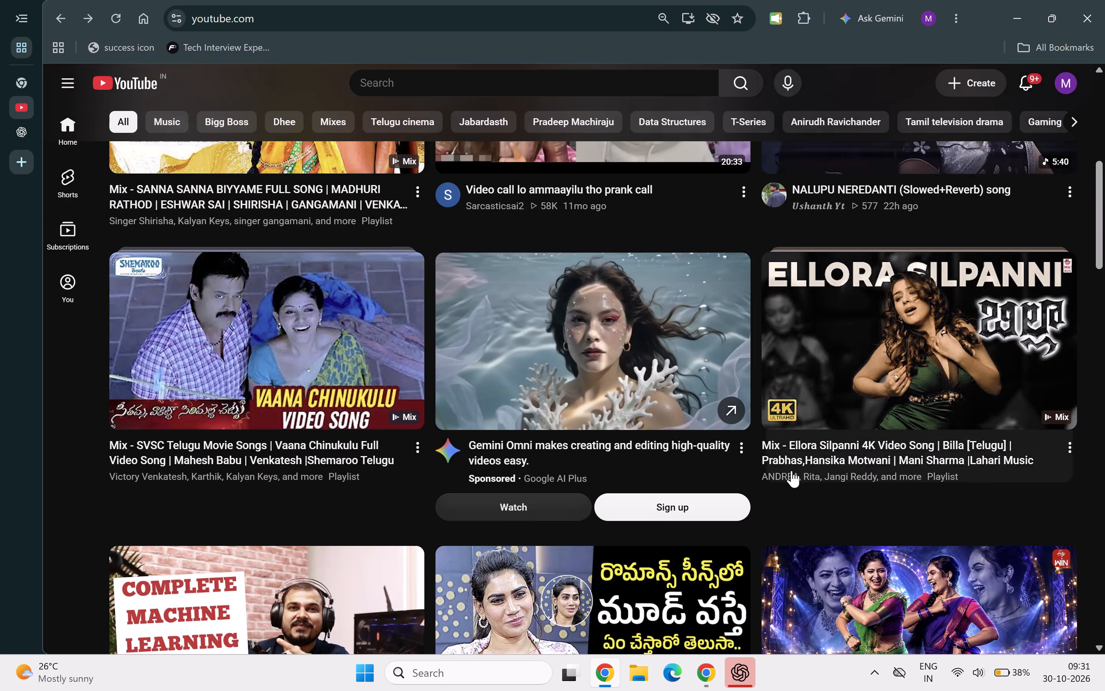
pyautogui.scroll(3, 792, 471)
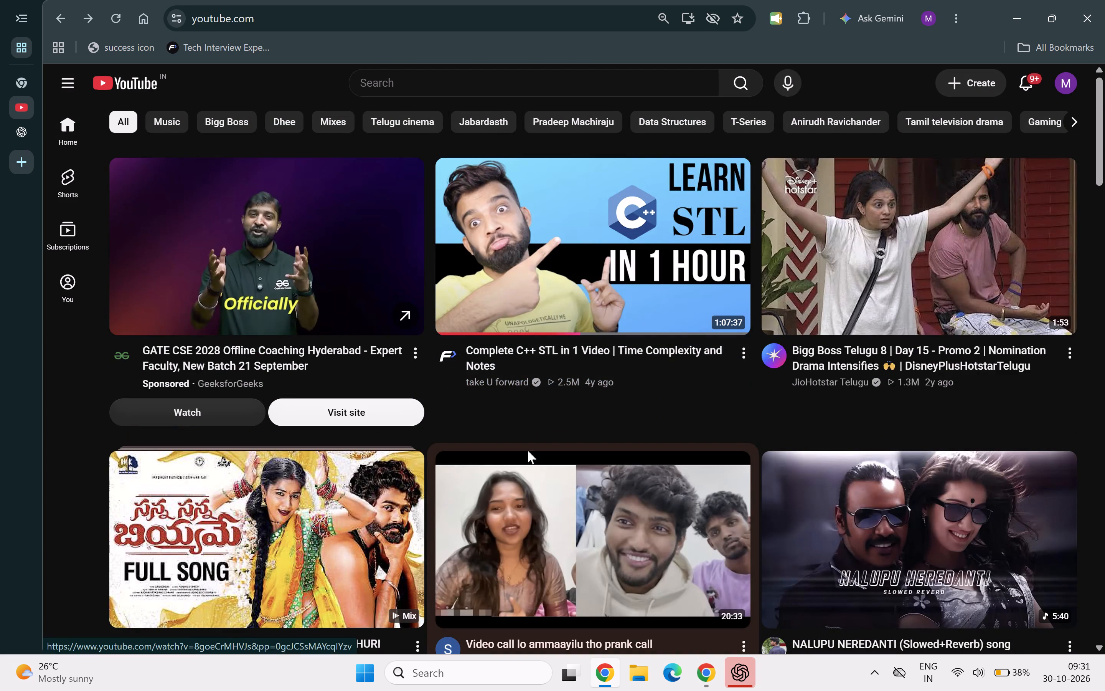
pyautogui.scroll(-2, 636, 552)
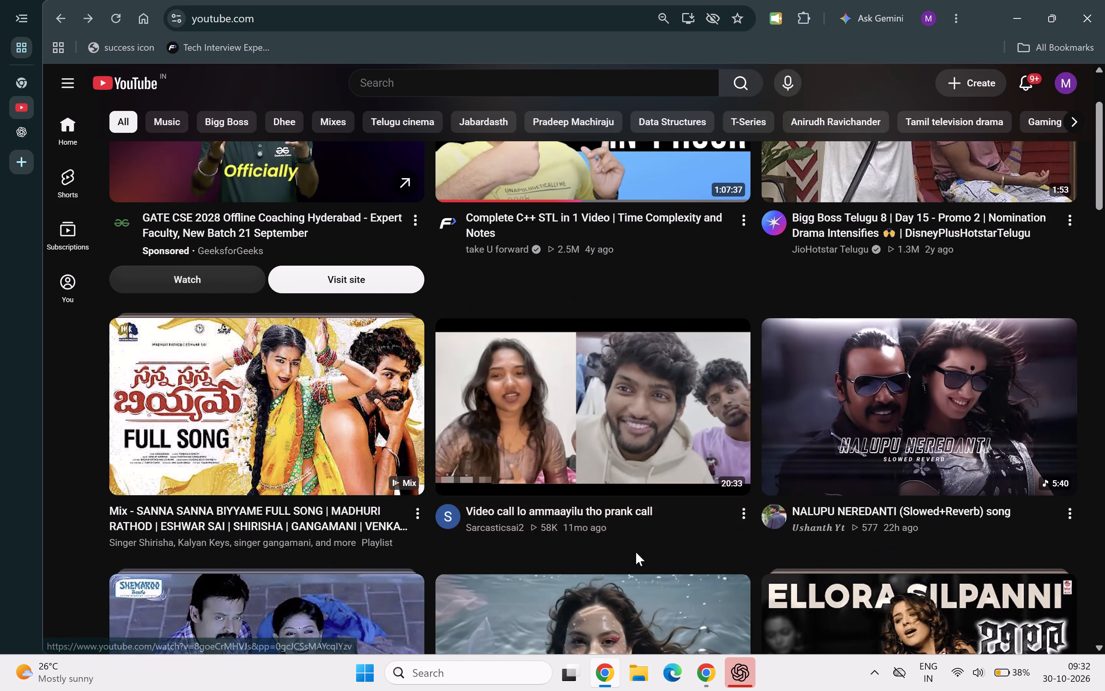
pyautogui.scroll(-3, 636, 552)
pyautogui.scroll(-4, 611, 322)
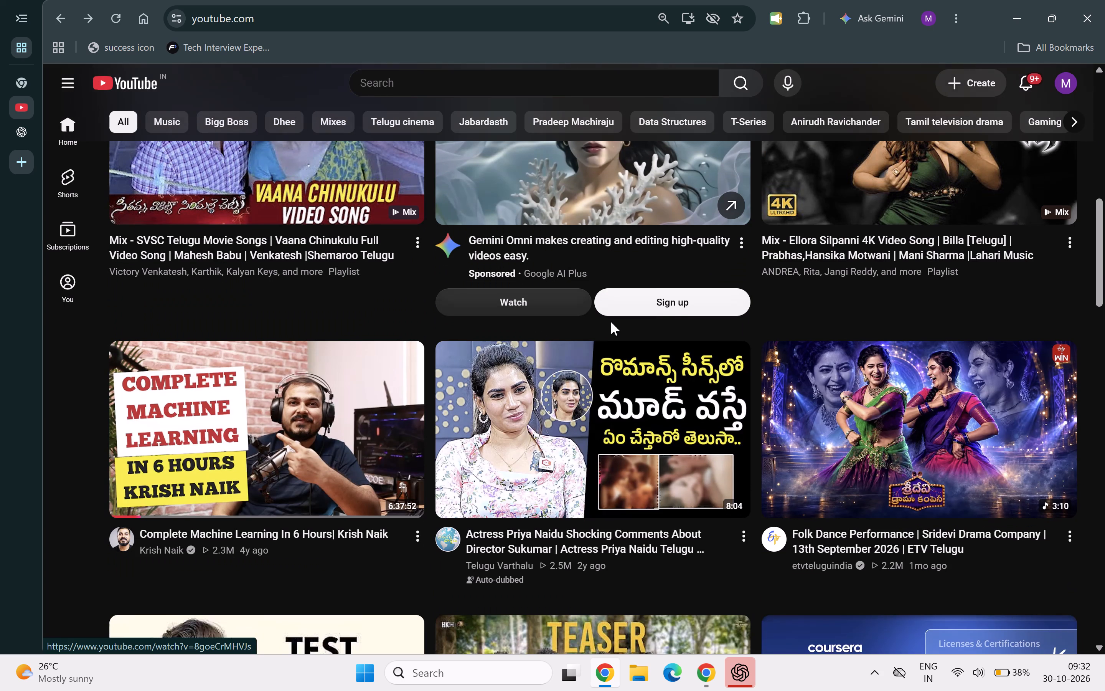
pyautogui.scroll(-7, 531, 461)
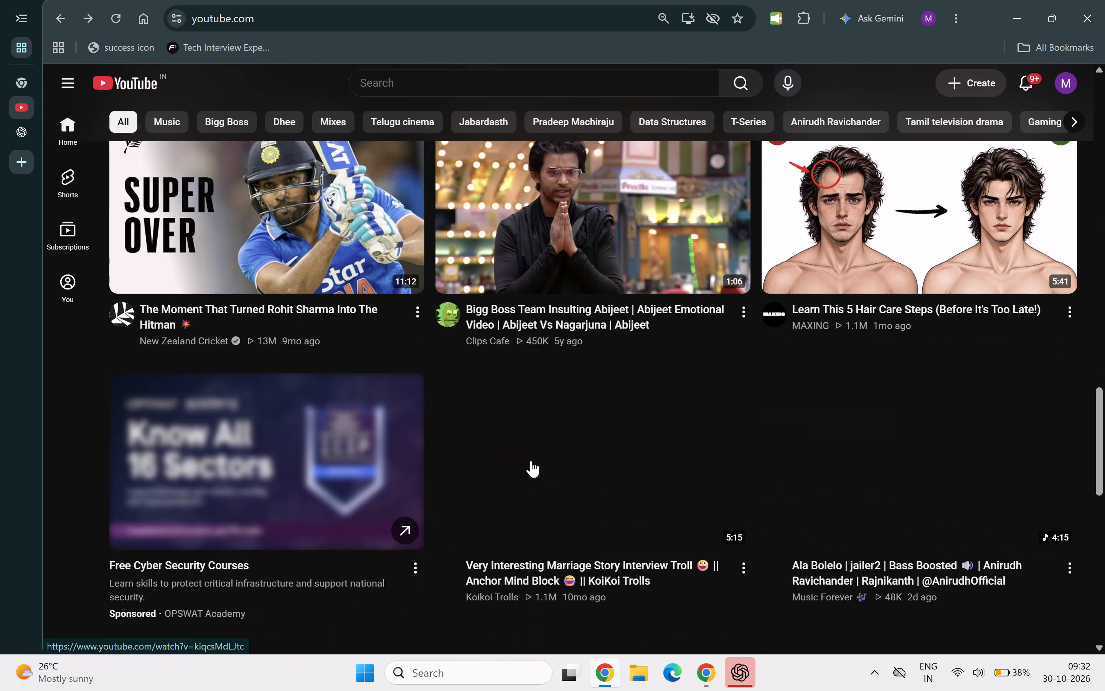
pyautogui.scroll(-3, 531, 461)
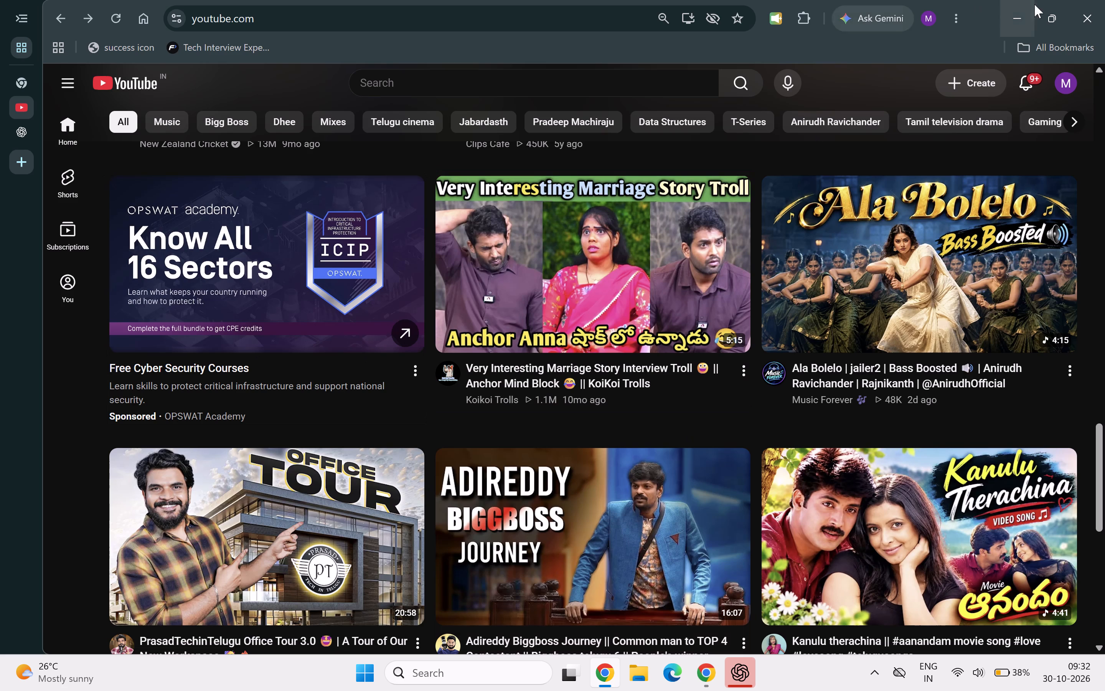
pyautogui.click(1086, 22)
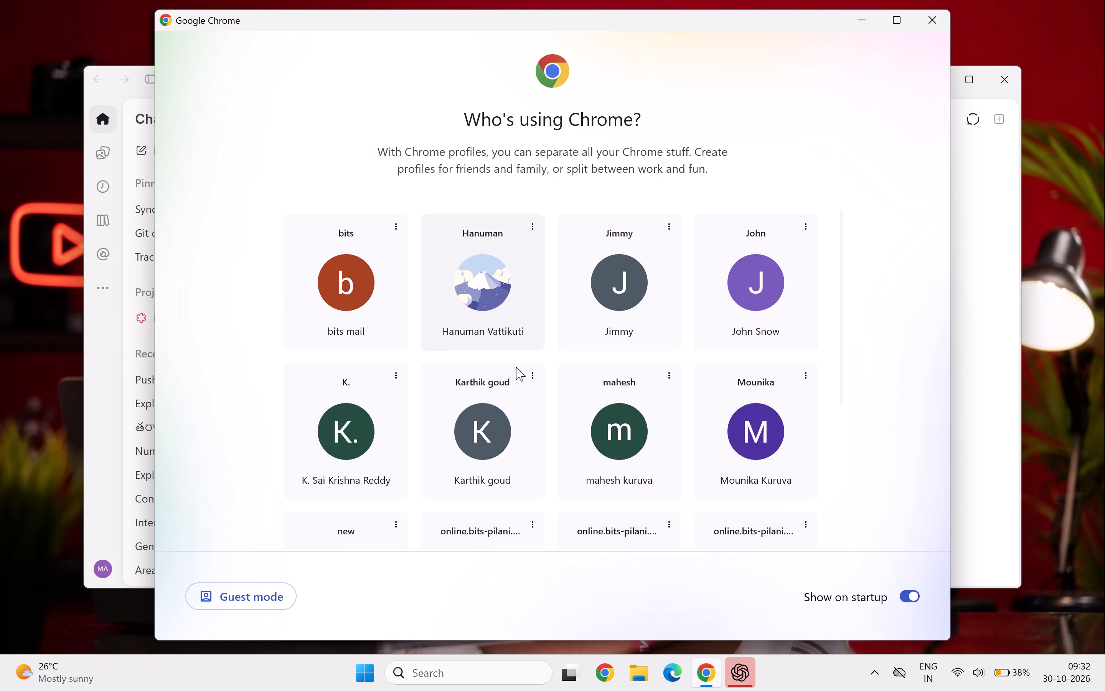
pyautogui.click(1099, 173)
pyautogui.click(931, 17)
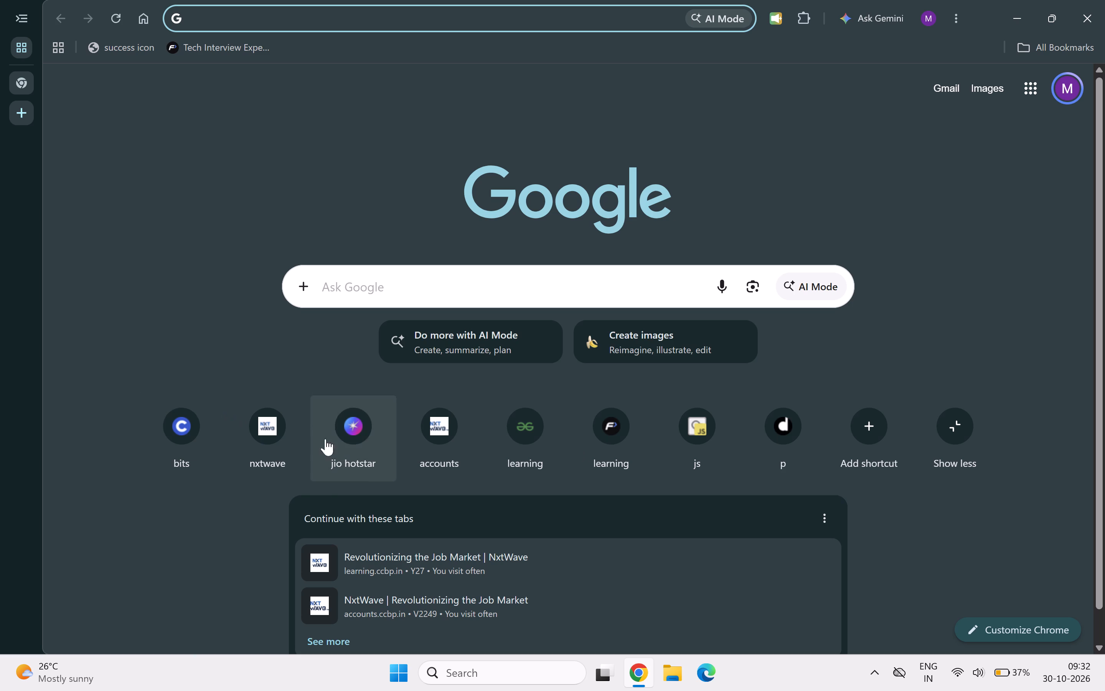
pyautogui.click(256, 425)
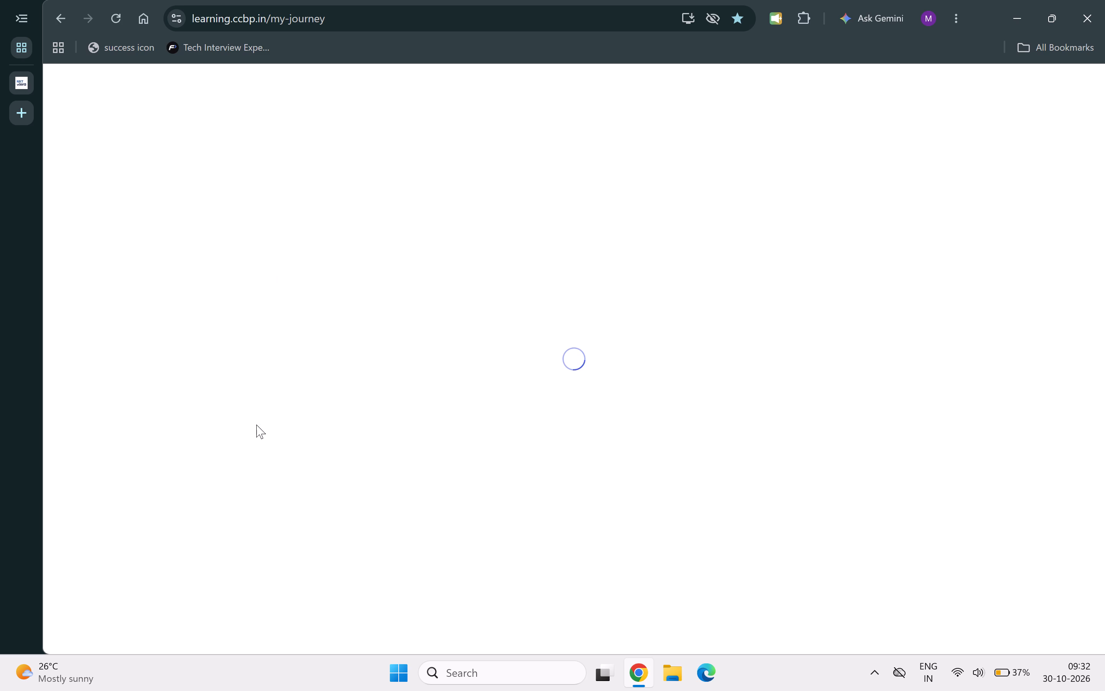
# Launch Power BI Desktop from the recent Windows searches.
pyautogui.click(470, 672)
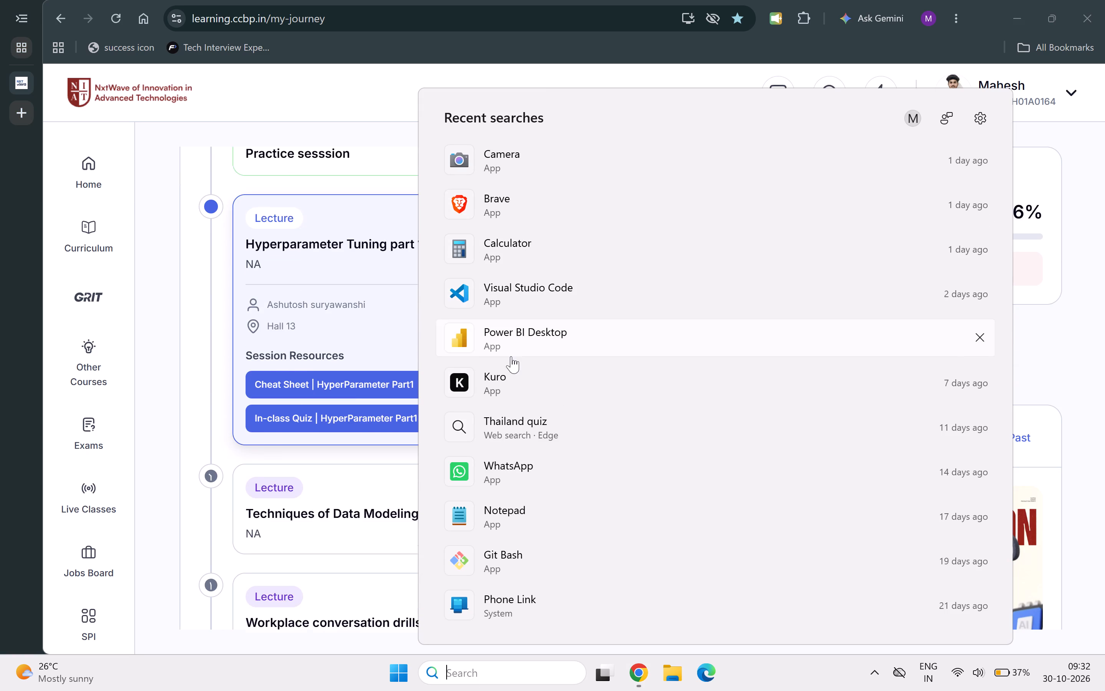
pyautogui.scroll(-3, 512, 539)
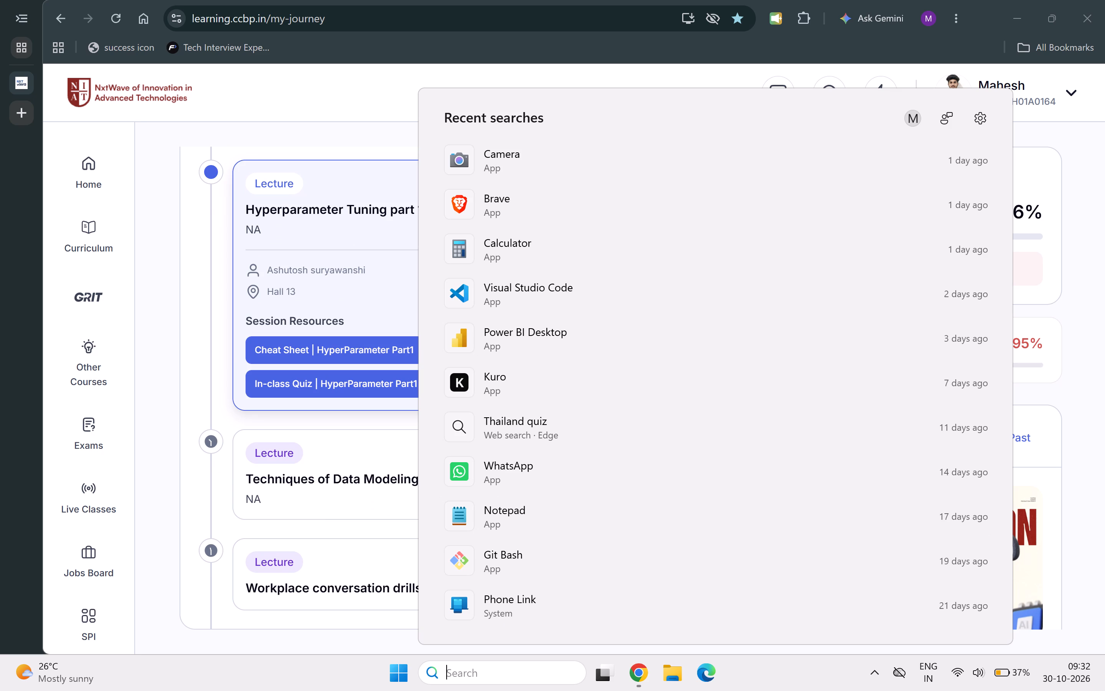
pyautogui.click(513, 338)
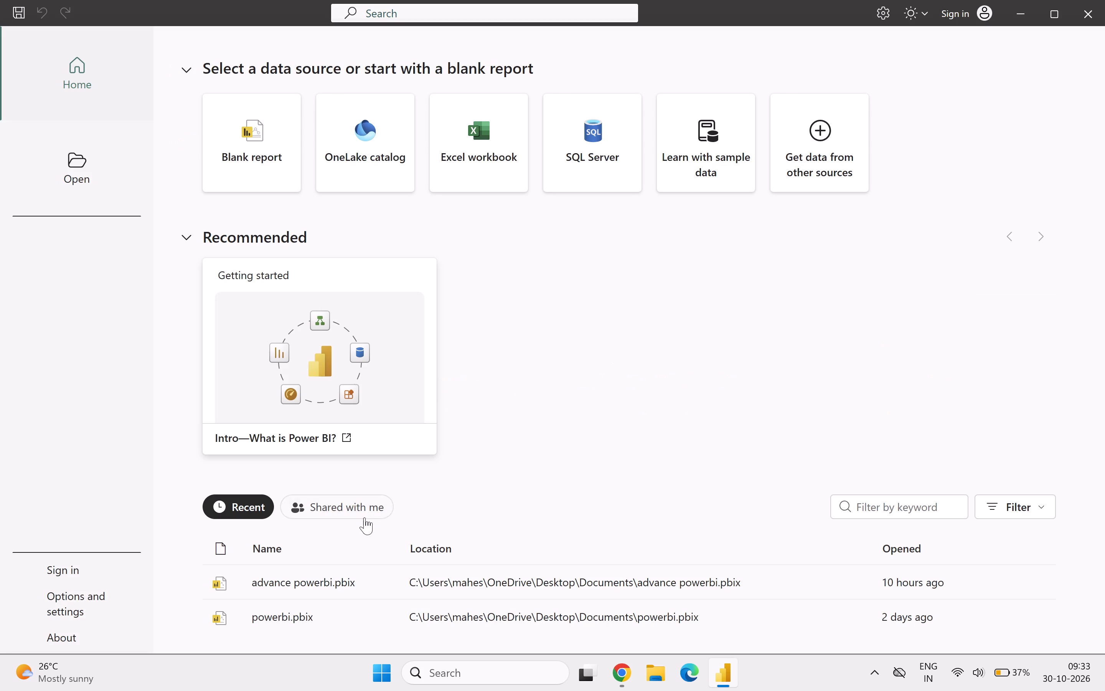
# Open the recent report file advance powerbi.pbix.
pyautogui.doubleClick(378, 577)
pyautogui.click(347, 585)
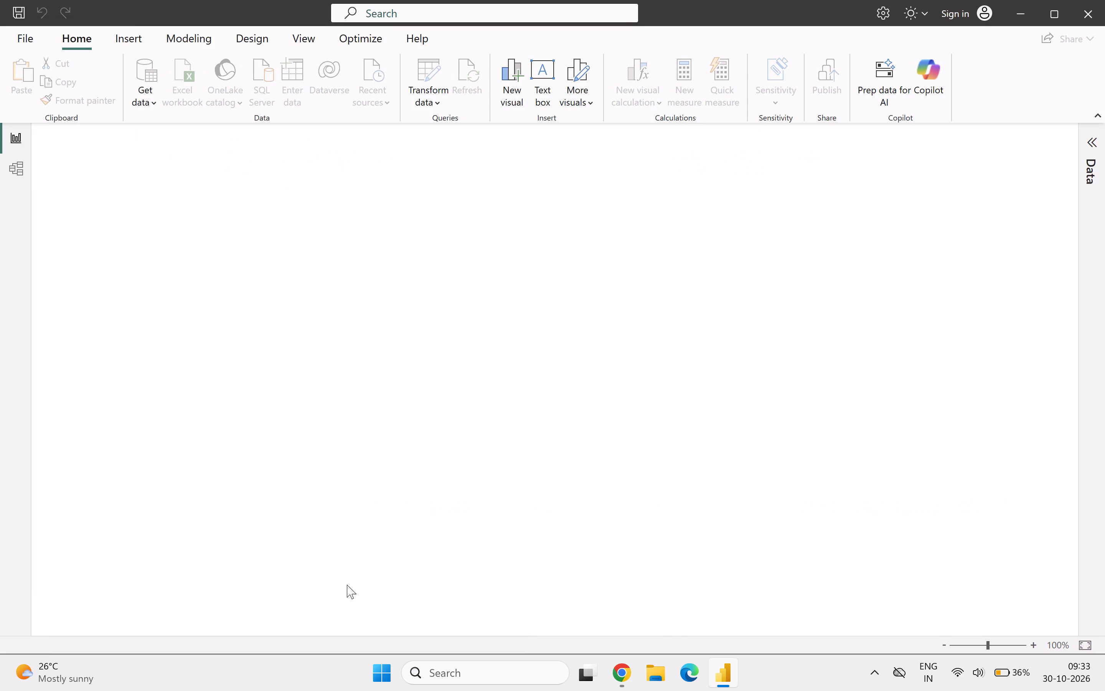
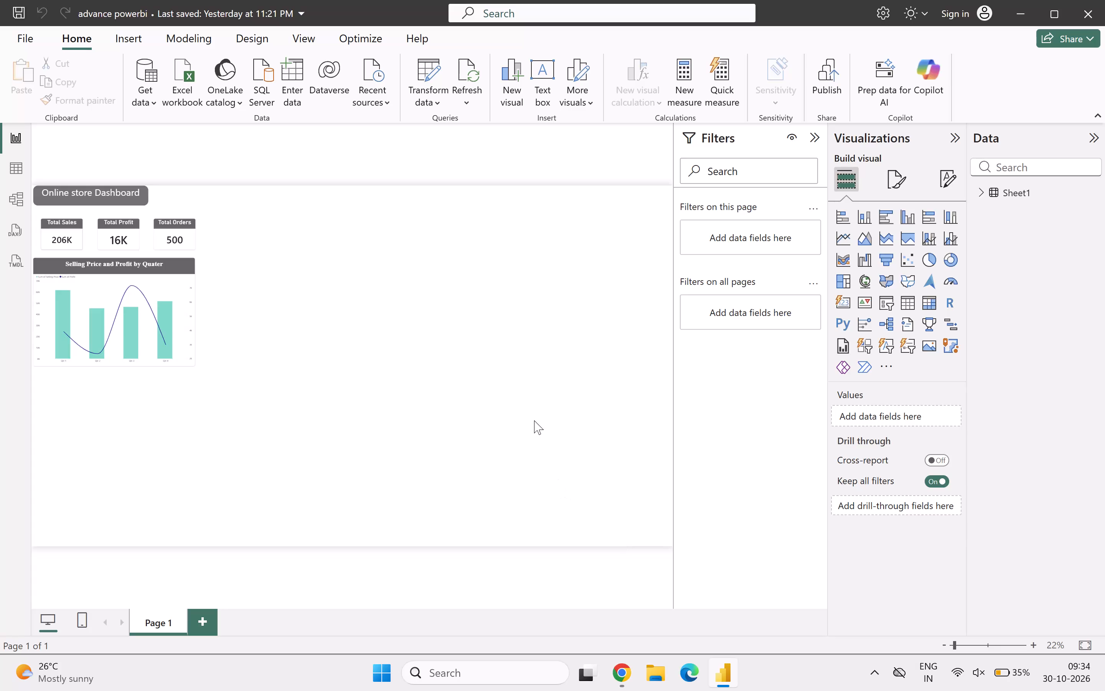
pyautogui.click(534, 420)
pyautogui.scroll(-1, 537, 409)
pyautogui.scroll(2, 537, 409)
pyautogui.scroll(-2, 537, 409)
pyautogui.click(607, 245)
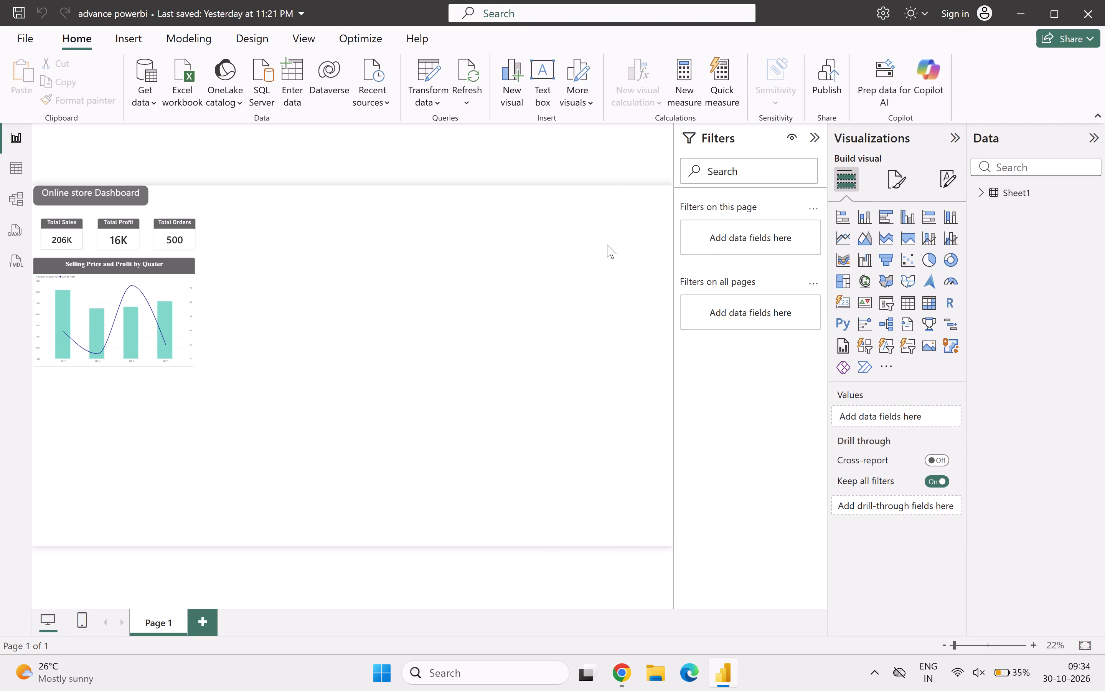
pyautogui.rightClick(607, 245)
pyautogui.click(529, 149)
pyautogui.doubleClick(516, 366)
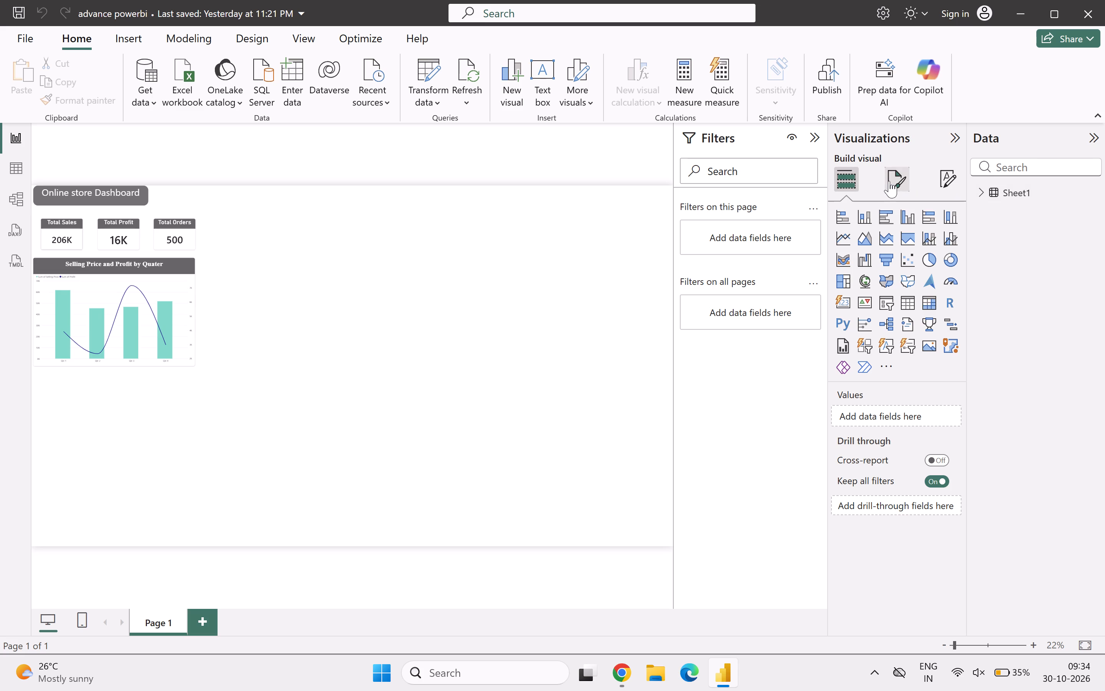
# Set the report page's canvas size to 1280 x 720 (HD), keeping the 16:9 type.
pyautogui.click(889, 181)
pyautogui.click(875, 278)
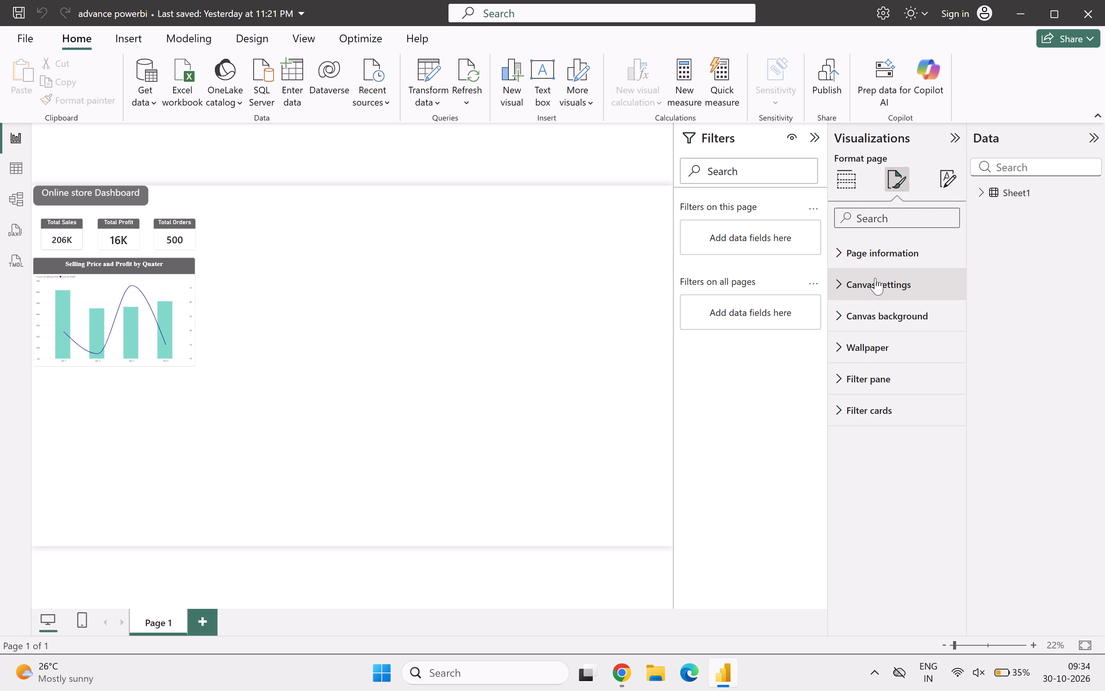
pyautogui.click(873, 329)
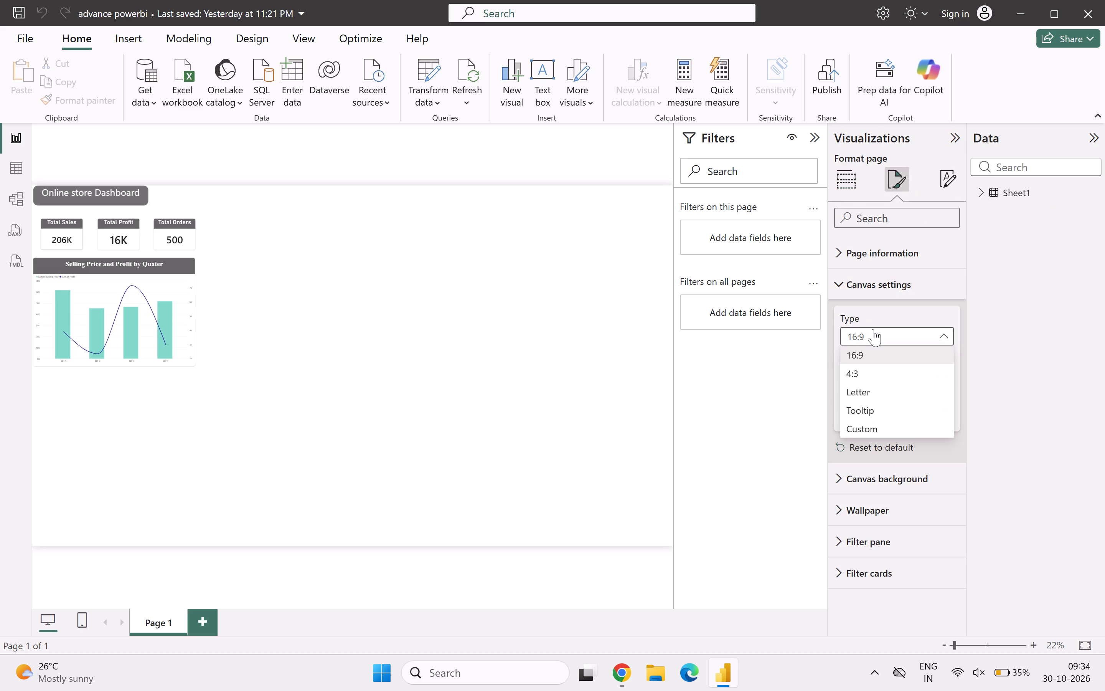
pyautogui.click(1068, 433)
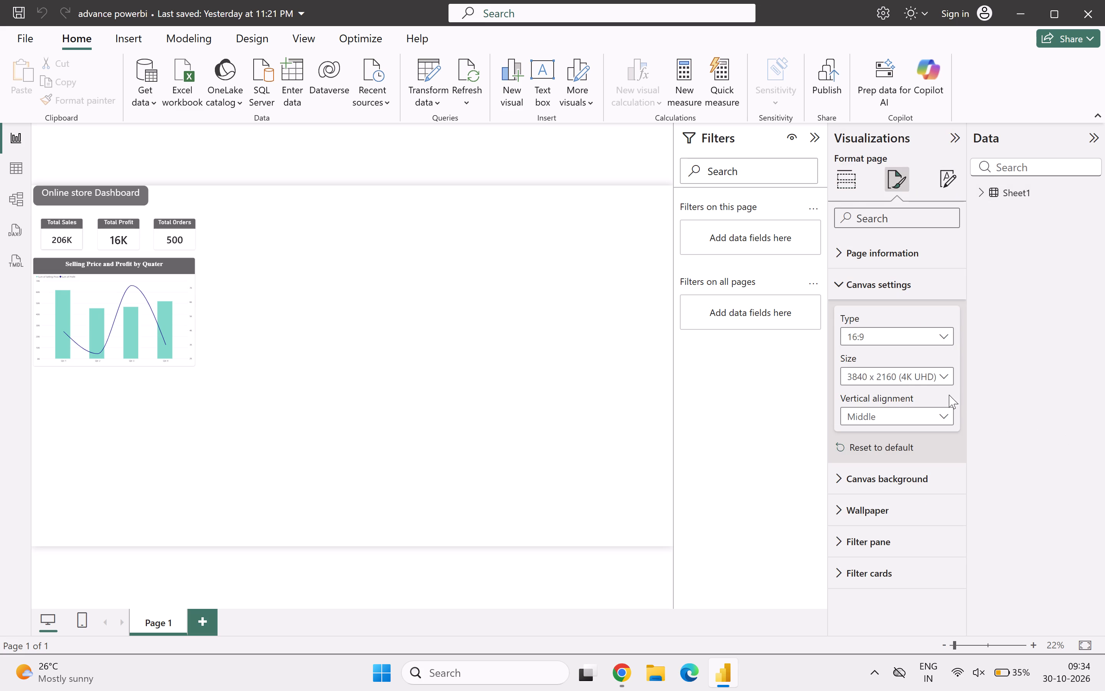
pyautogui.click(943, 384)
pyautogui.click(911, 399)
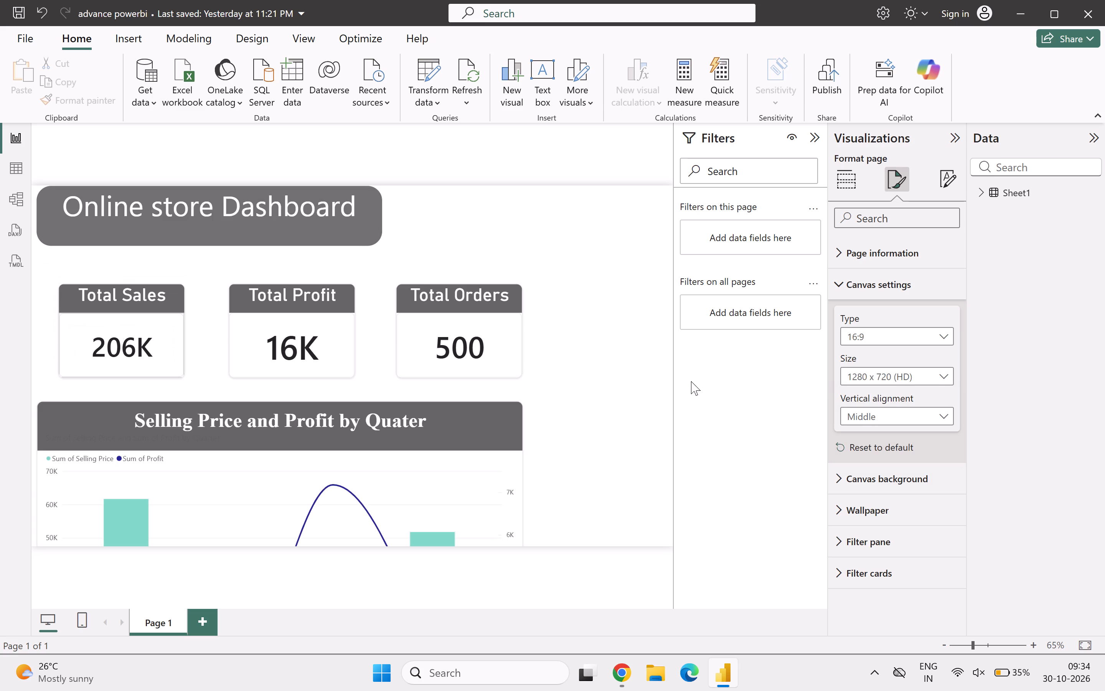
# Look through the page's canvas background and wallpaper formatting options.
pyautogui.scroll(-5, 627, 373)
pyautogui.click(922, 474)
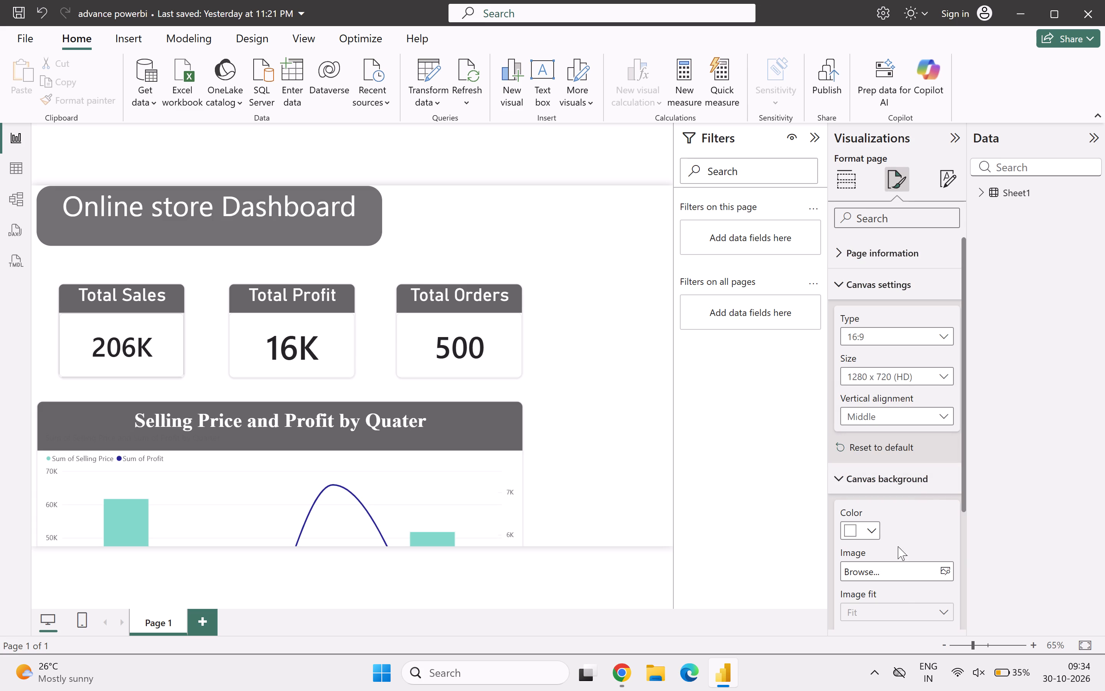
pyautogui.scroll(-2, 906, 583)
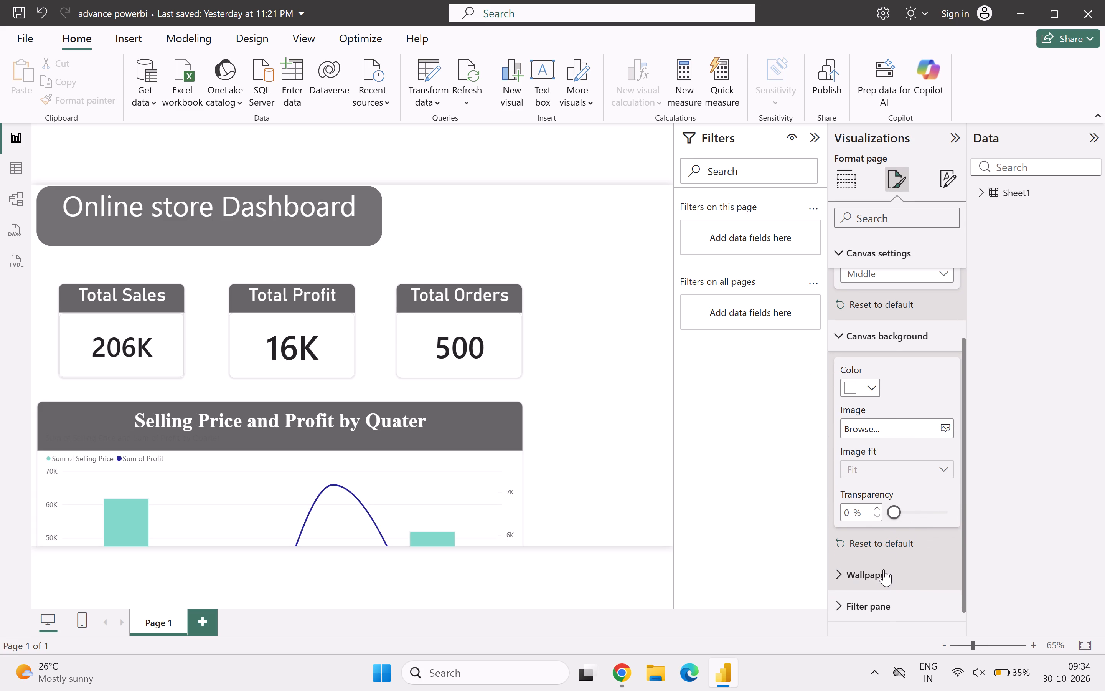
pyautogui.click(884, 577)
pyautogui.scroll(-3, 884, 577)
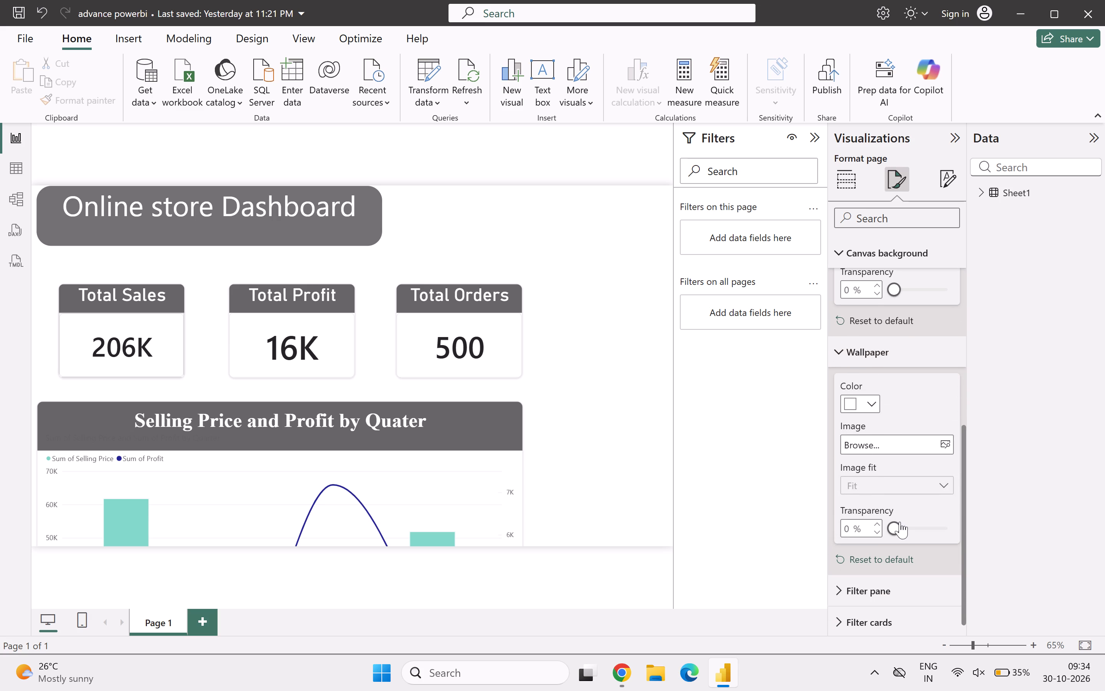
pyautogui.scroll(-2, 556, 416)
pyautogui.click(525, 172)
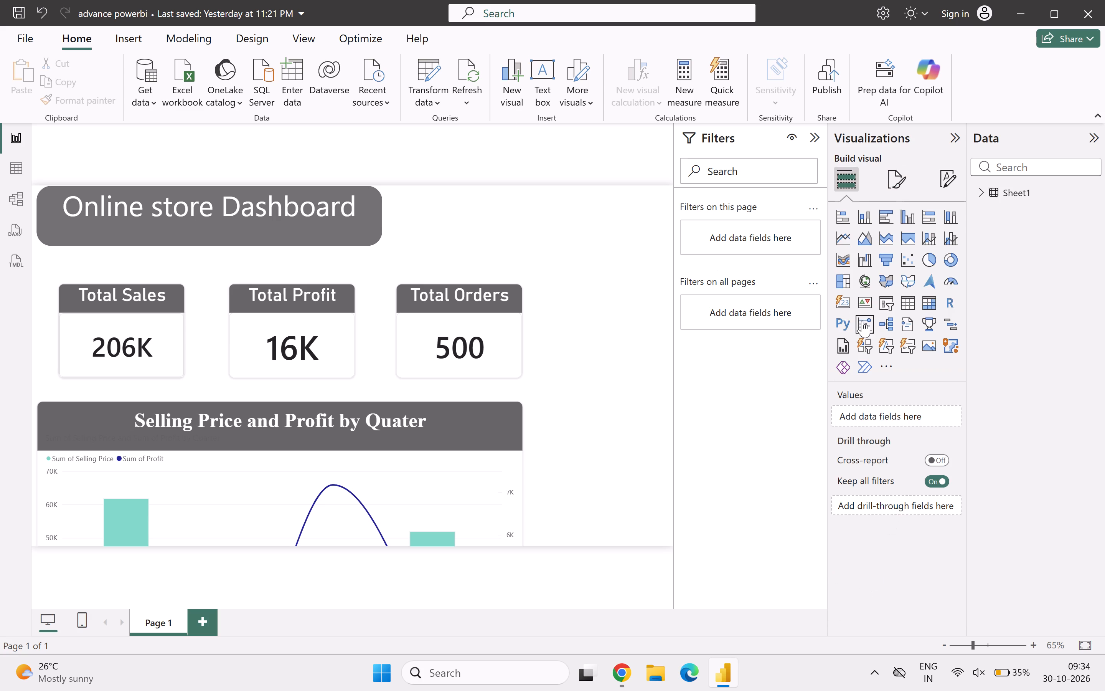
pyautogui.click(541, 170)
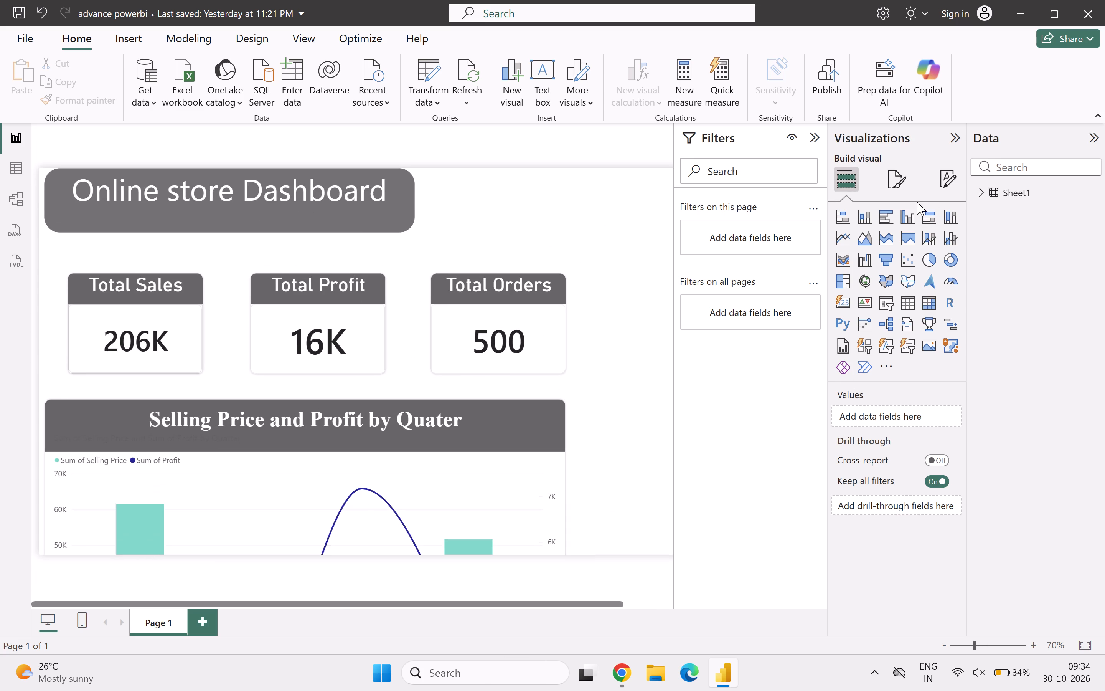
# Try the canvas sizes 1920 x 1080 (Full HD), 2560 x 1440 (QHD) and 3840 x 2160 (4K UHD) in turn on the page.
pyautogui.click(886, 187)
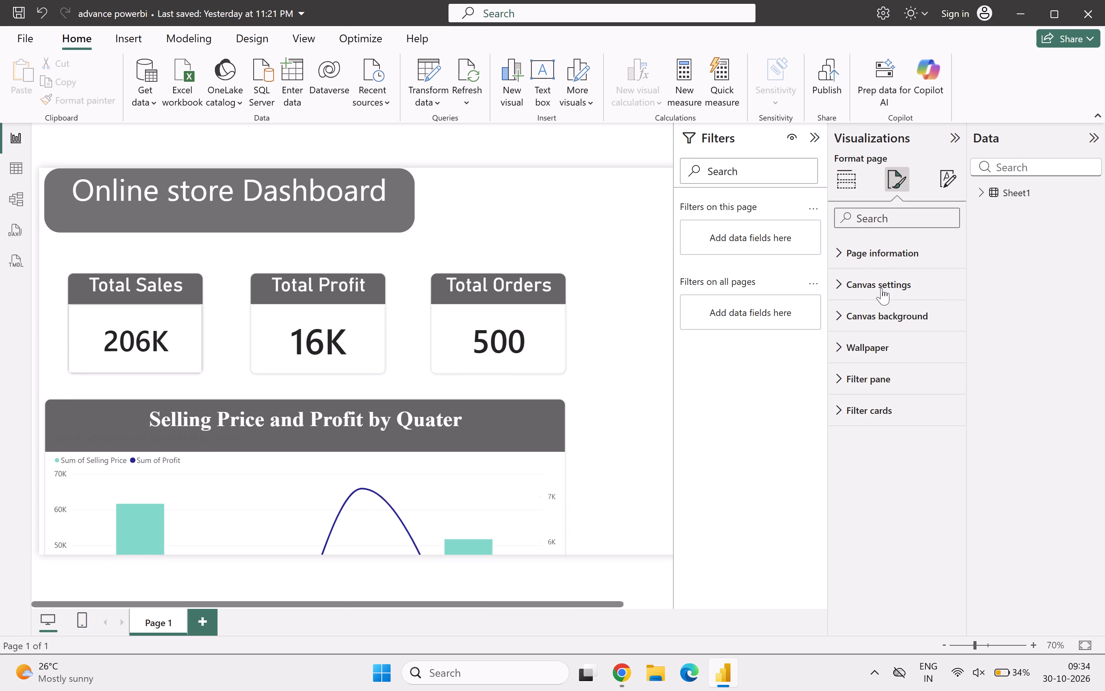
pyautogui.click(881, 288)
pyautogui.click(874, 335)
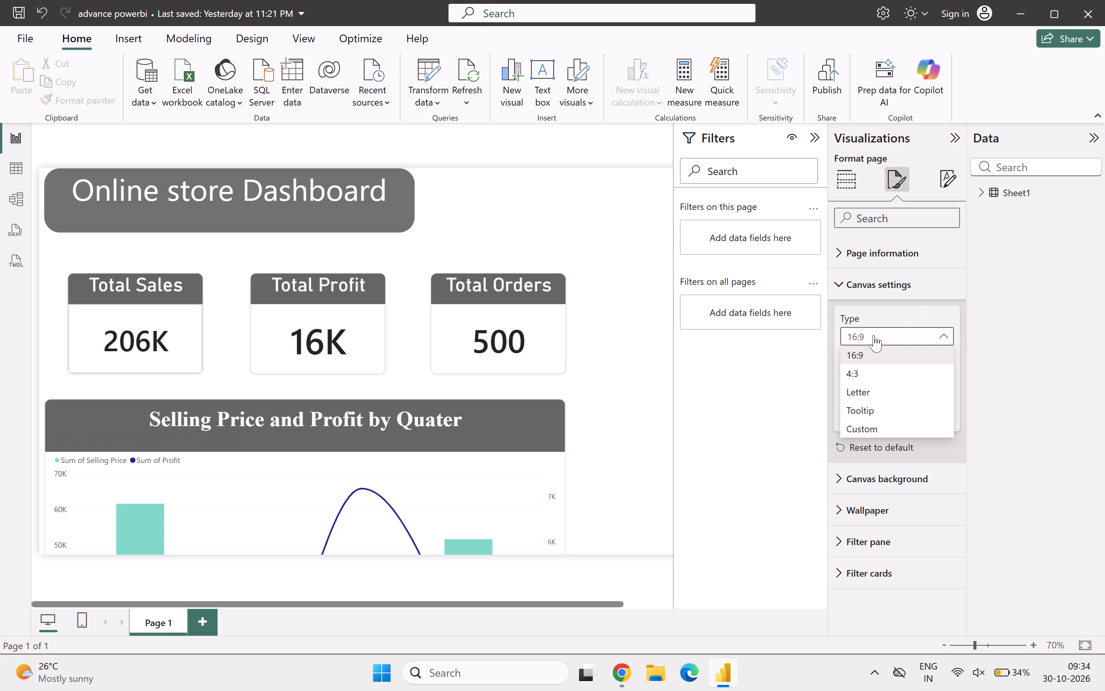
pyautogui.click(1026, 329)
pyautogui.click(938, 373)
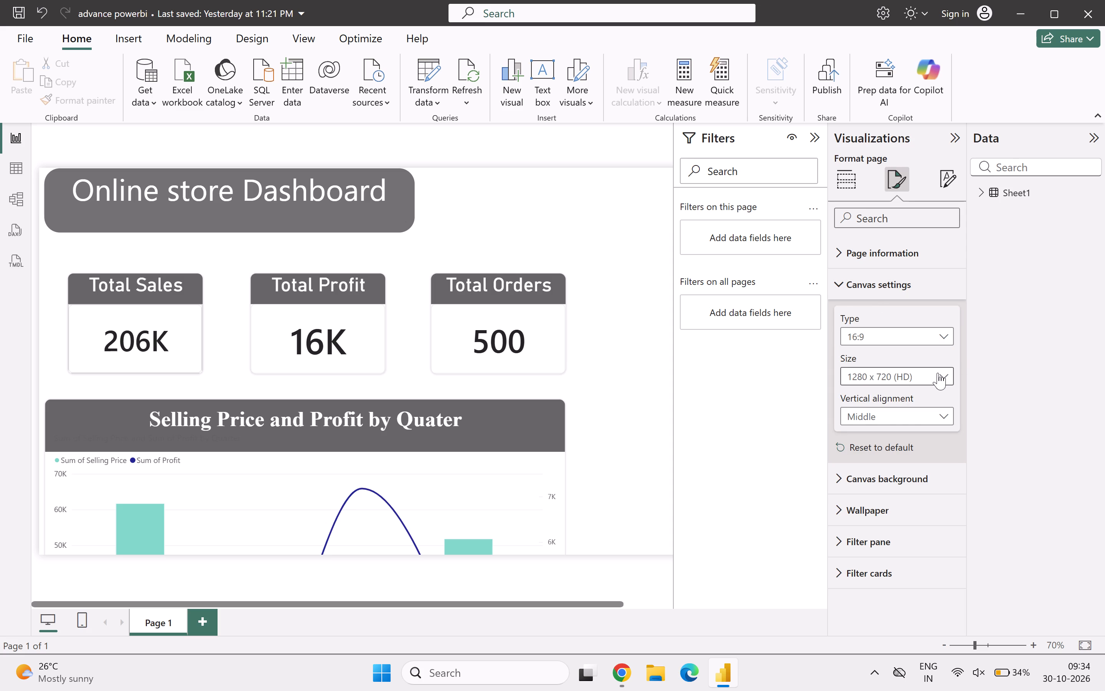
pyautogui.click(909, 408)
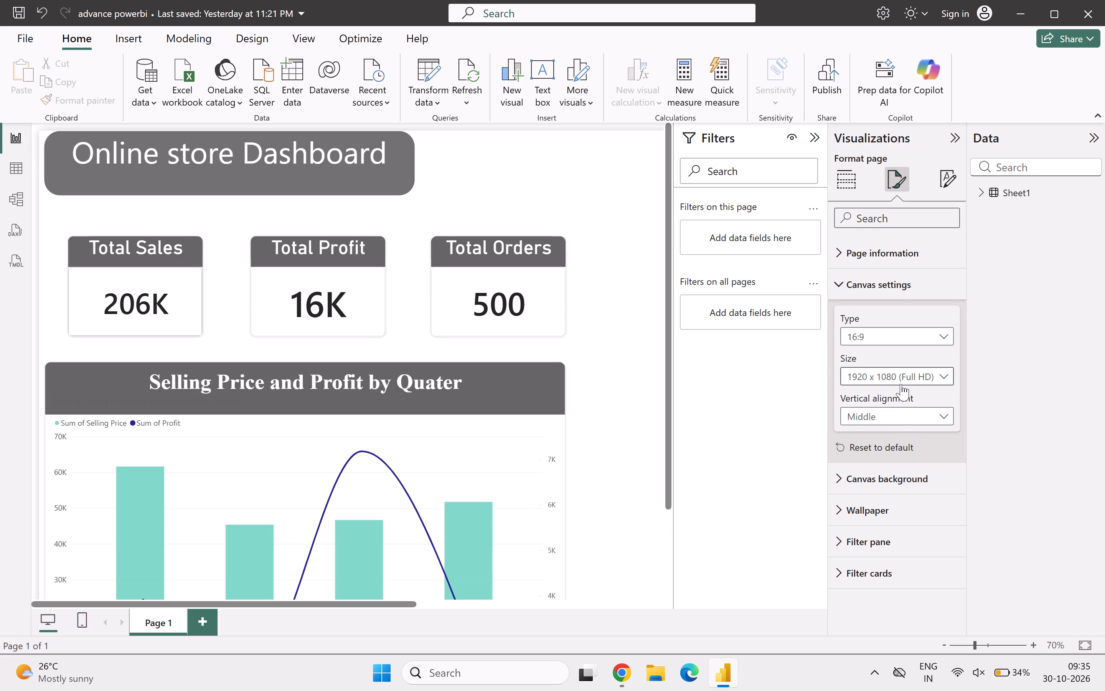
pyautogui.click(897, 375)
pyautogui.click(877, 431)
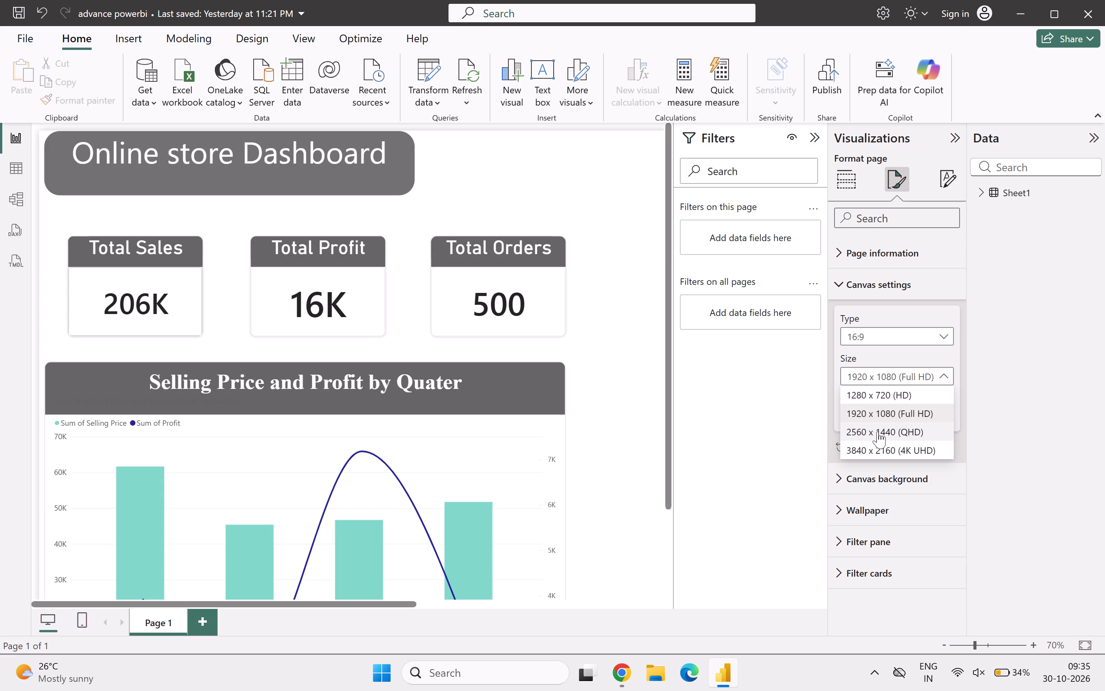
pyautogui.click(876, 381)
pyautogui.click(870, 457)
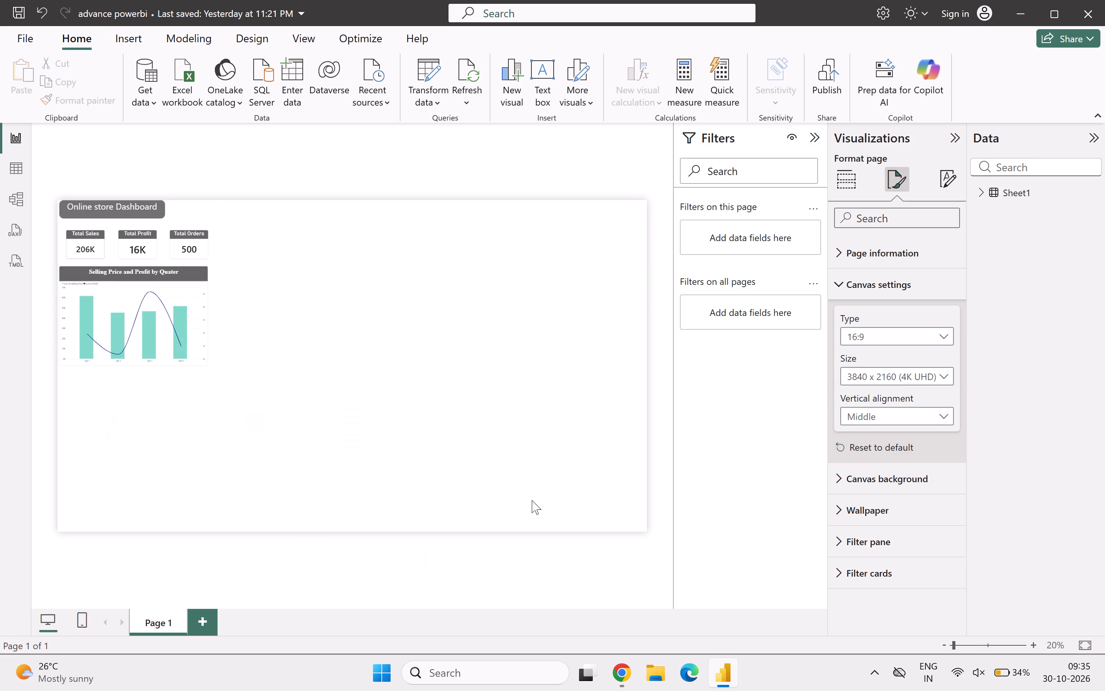
# Set the page's canvas size to 1280 x 720 (HD).
pyautogui.click(880, 374)
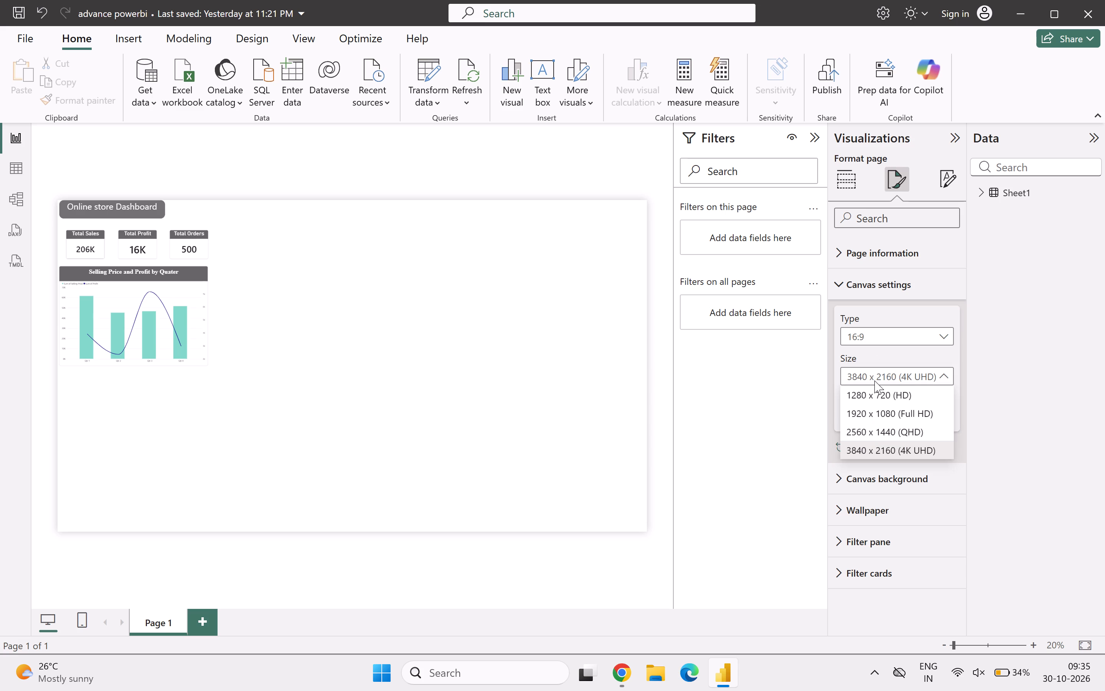
pyautogui.click(1023, 386)
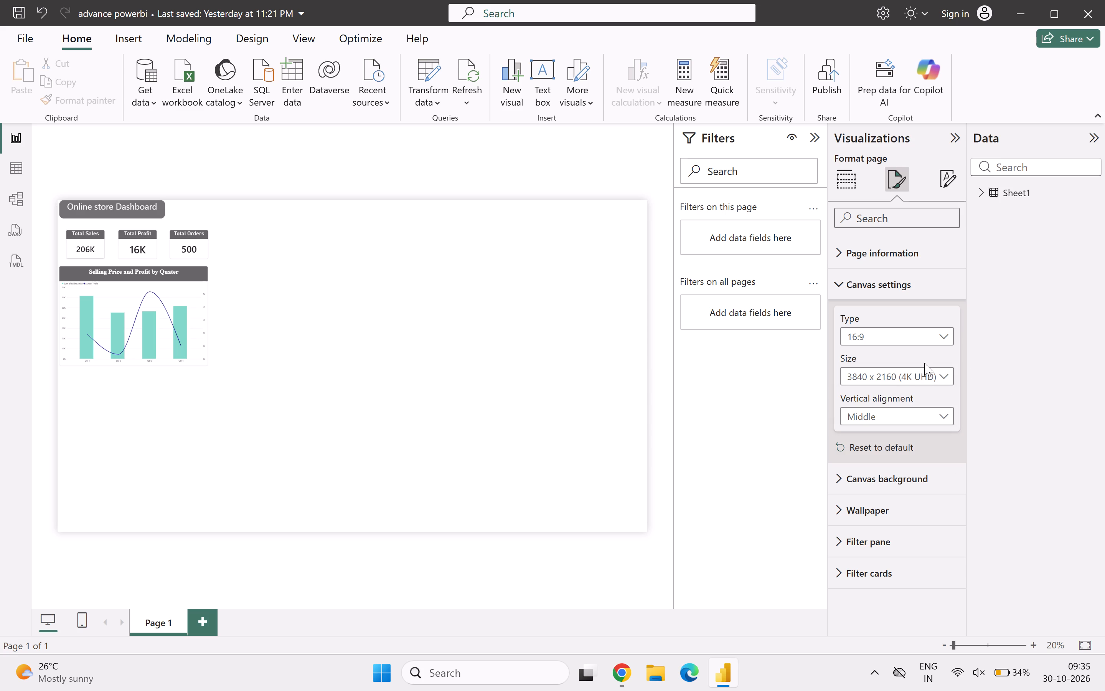
pyautogui.click(897, 385)
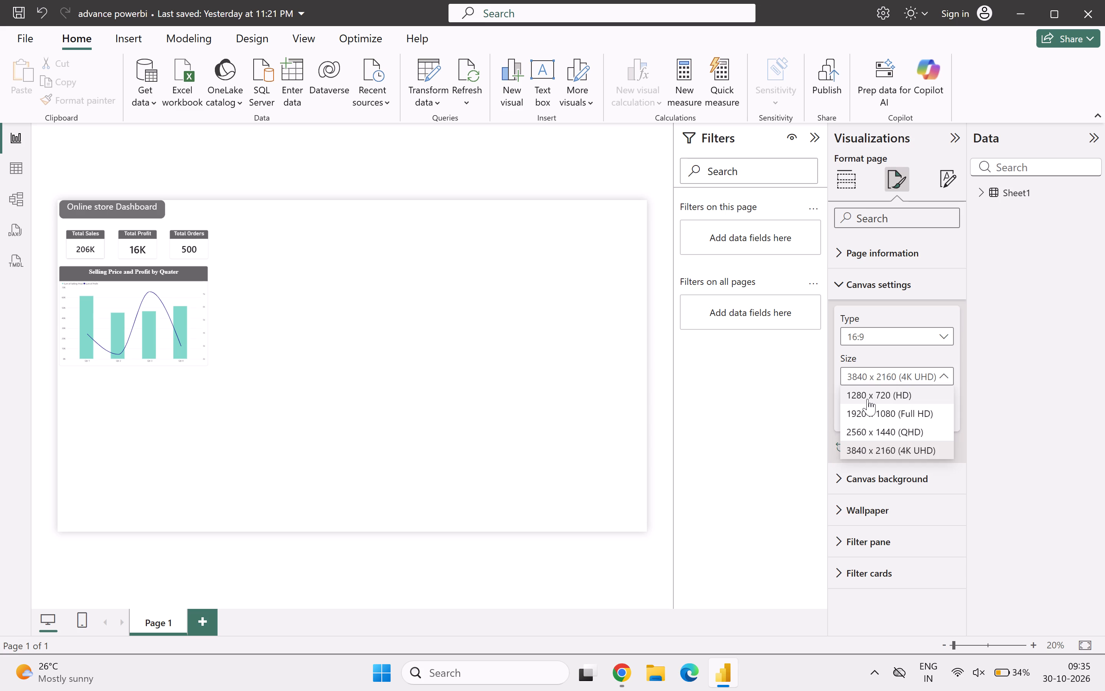
pyautogui.click(868, 399)
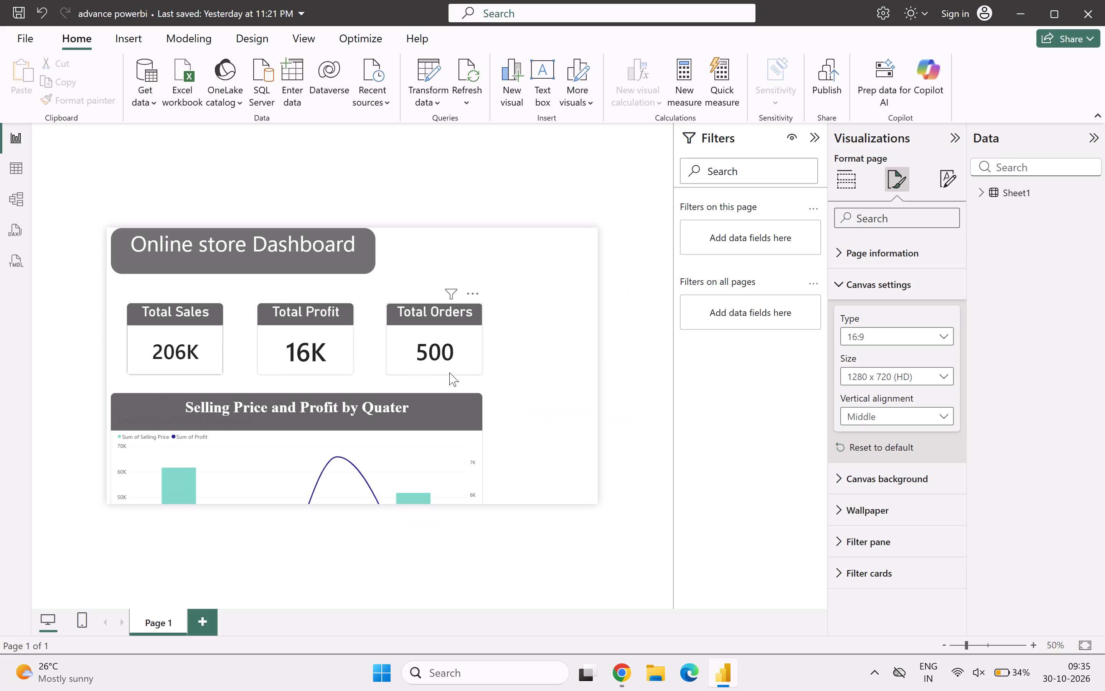
# Look through the filter pane's text, input, search box and header formatting options.
pyautogui.scroll(-1, 785, 402)
pyautogui.click(884, 534)
pyautogui.scroll(-1, 884, 534)
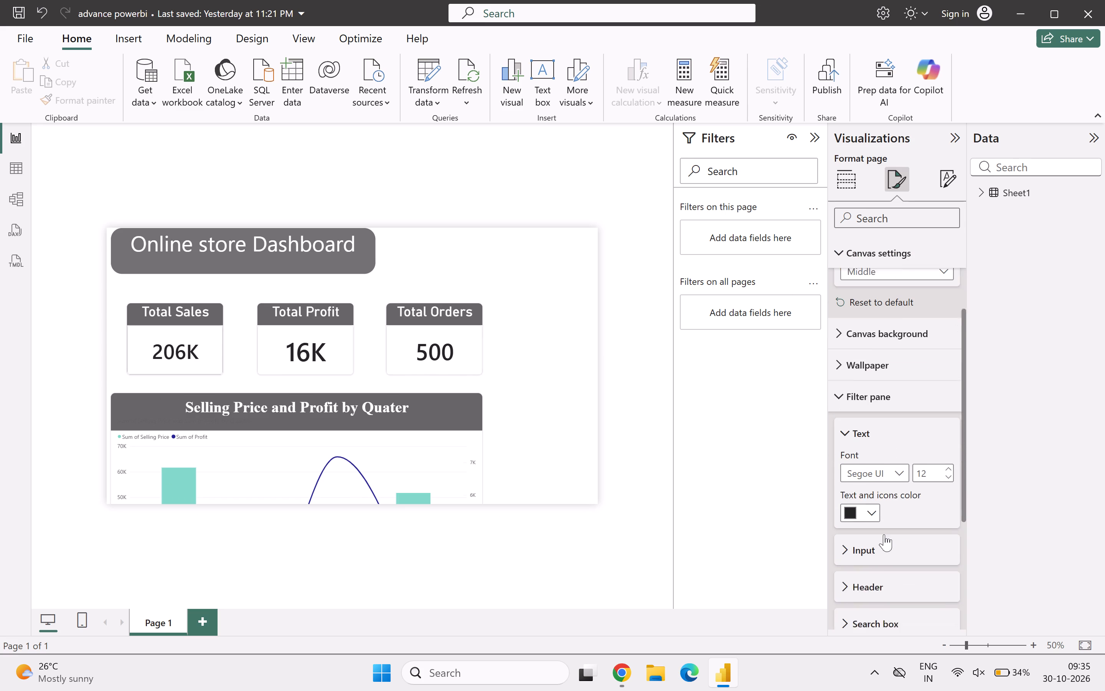
pyautogui.scroll(-1, 884, 534)
pyautogui.click(870, 518)
pyautogui.scroll(-1, 870, 518)
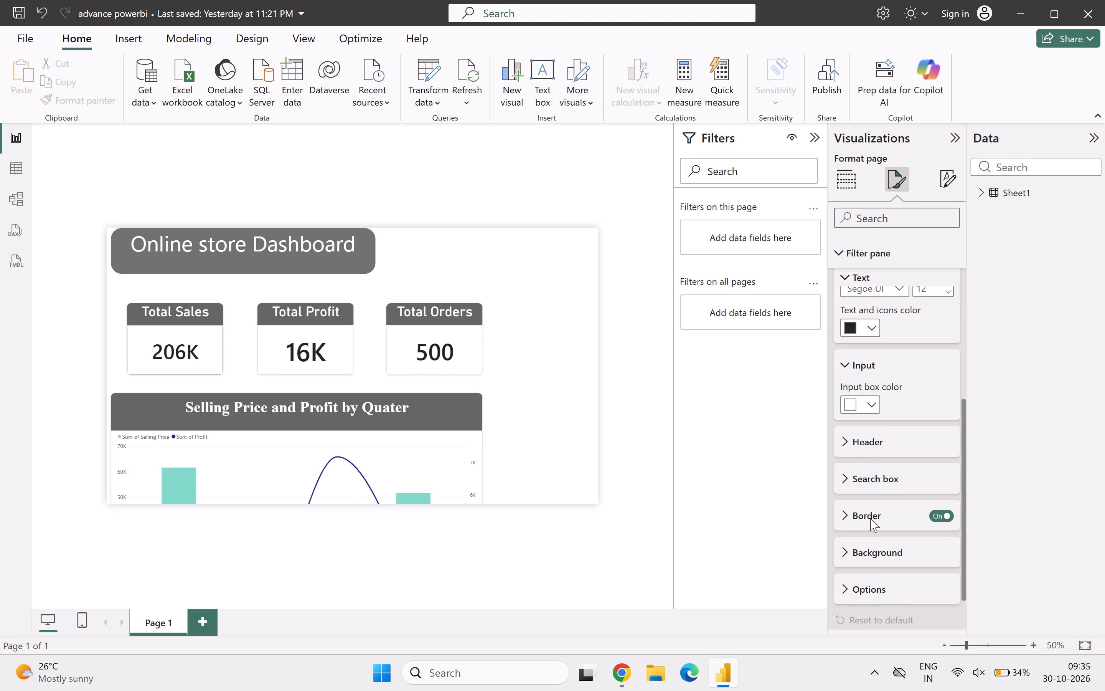
pyautogui.scroll(-1, 870, 518)
pyautogui.click(879, 459)
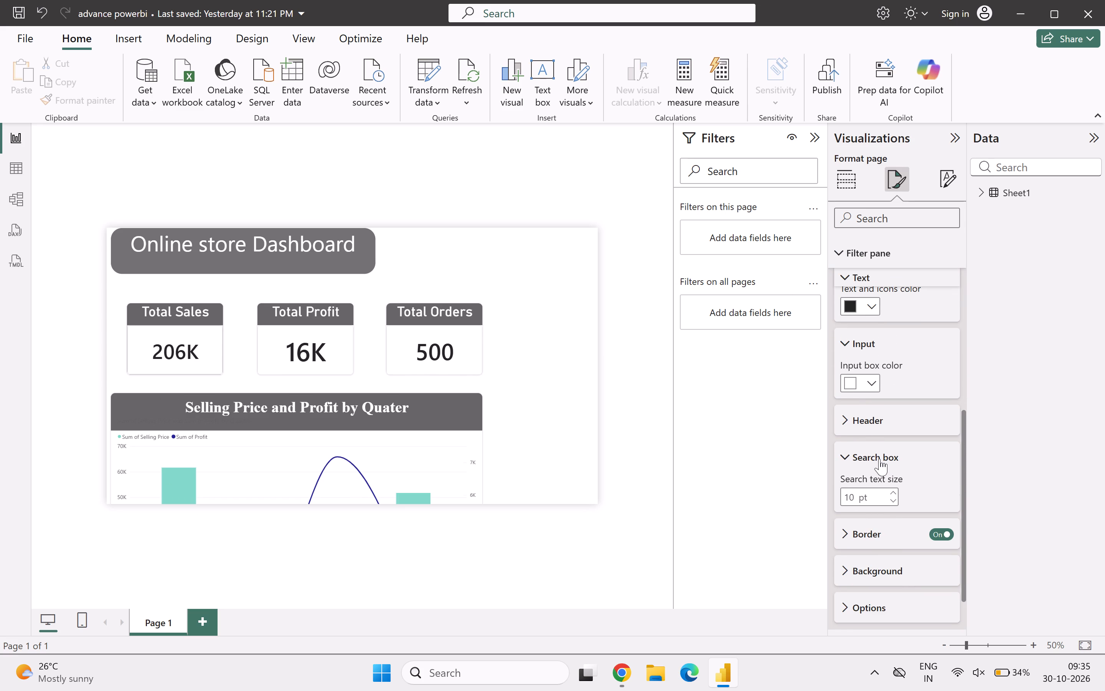
pyautogui.click(864, 402)
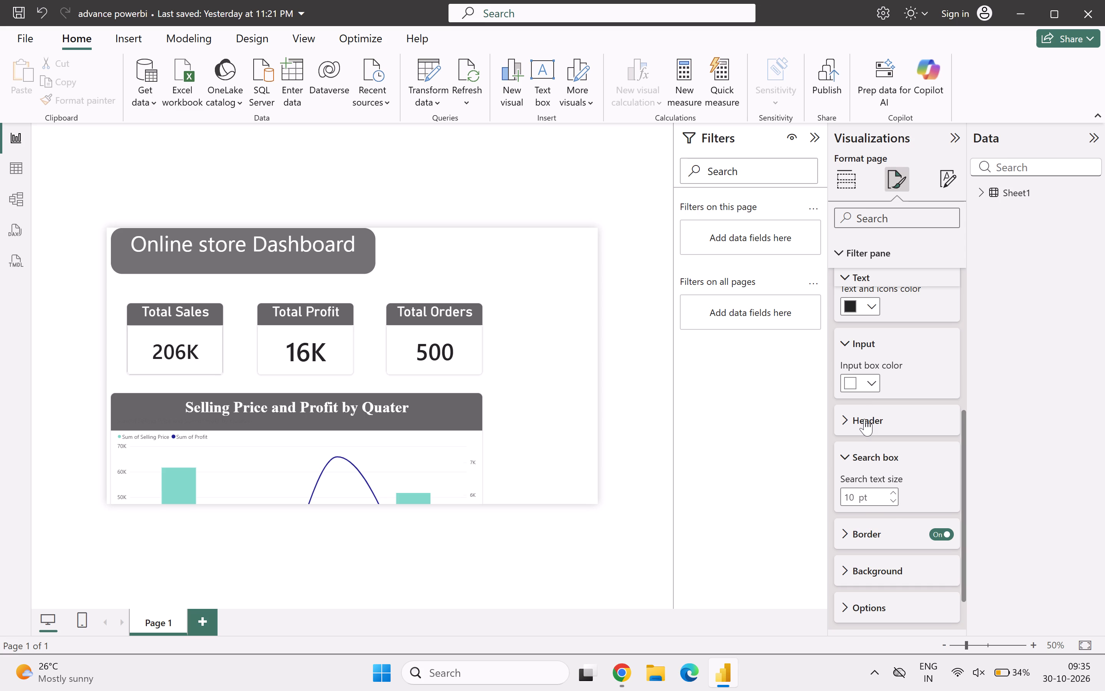
pyautogui.click(864, 419)
pyautogui.scroll(-3, 864, 419)
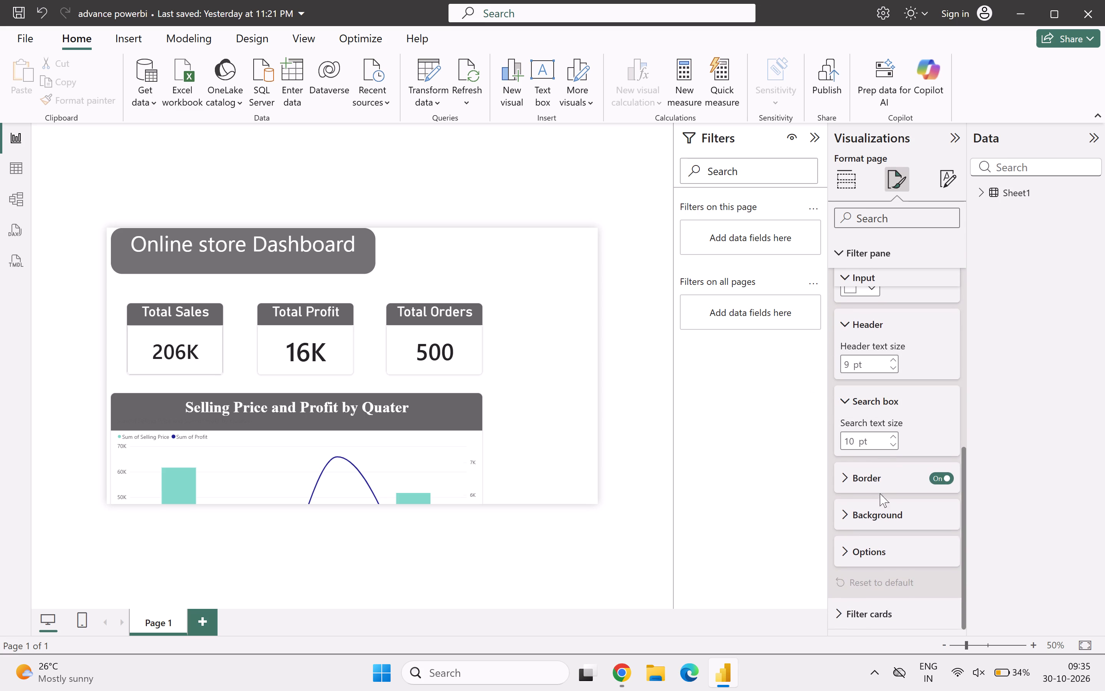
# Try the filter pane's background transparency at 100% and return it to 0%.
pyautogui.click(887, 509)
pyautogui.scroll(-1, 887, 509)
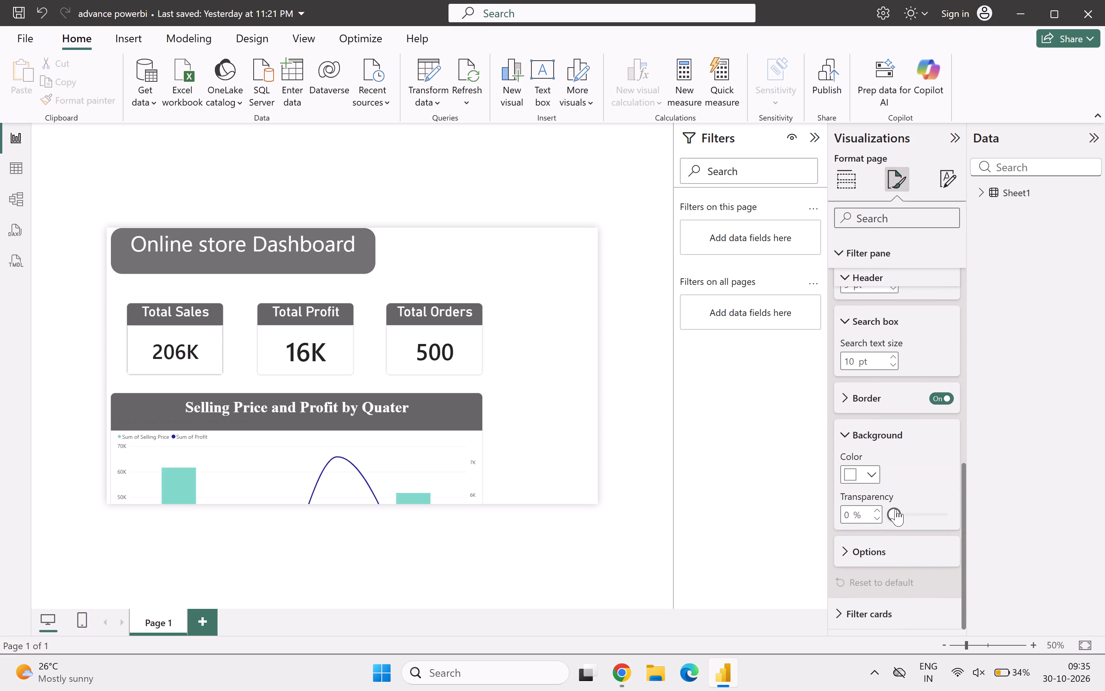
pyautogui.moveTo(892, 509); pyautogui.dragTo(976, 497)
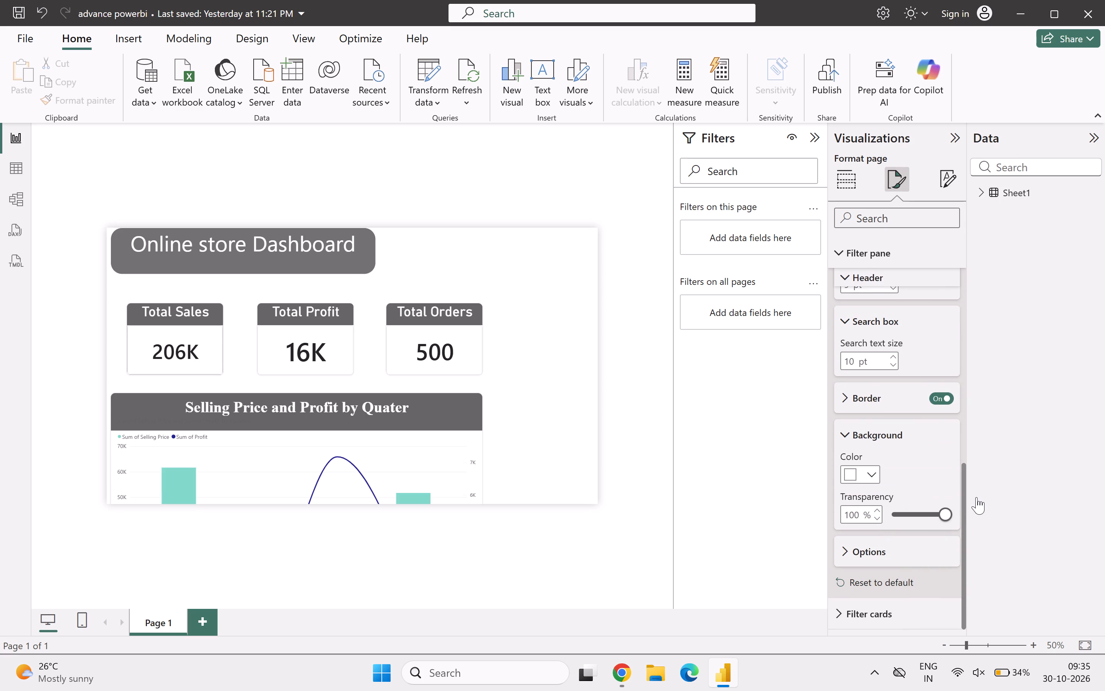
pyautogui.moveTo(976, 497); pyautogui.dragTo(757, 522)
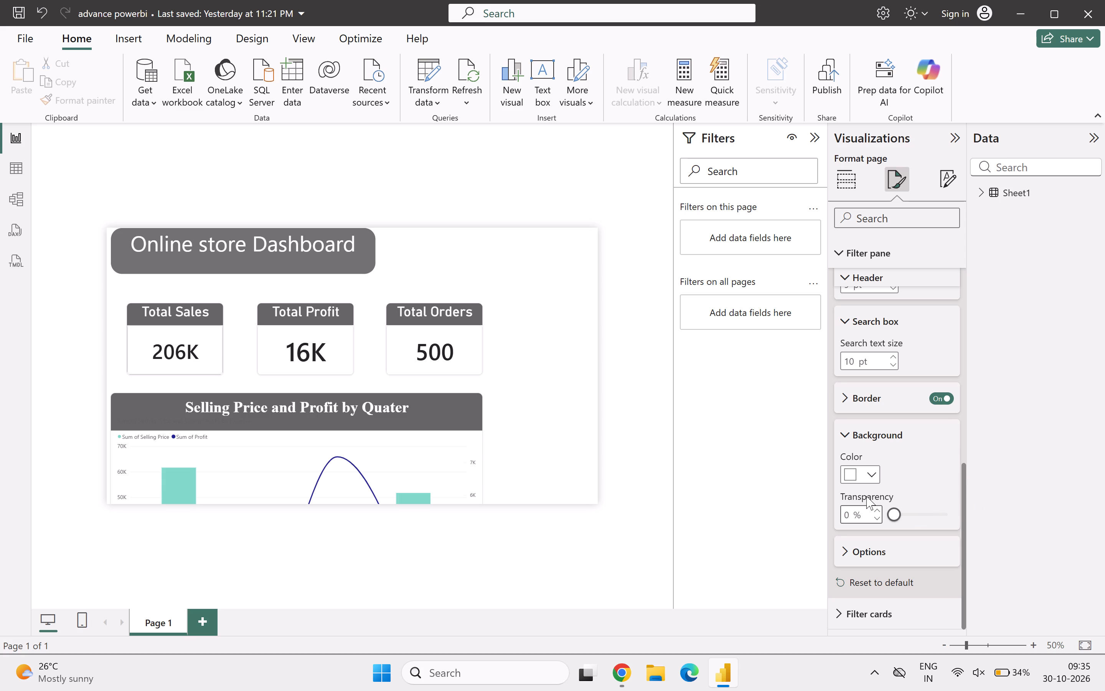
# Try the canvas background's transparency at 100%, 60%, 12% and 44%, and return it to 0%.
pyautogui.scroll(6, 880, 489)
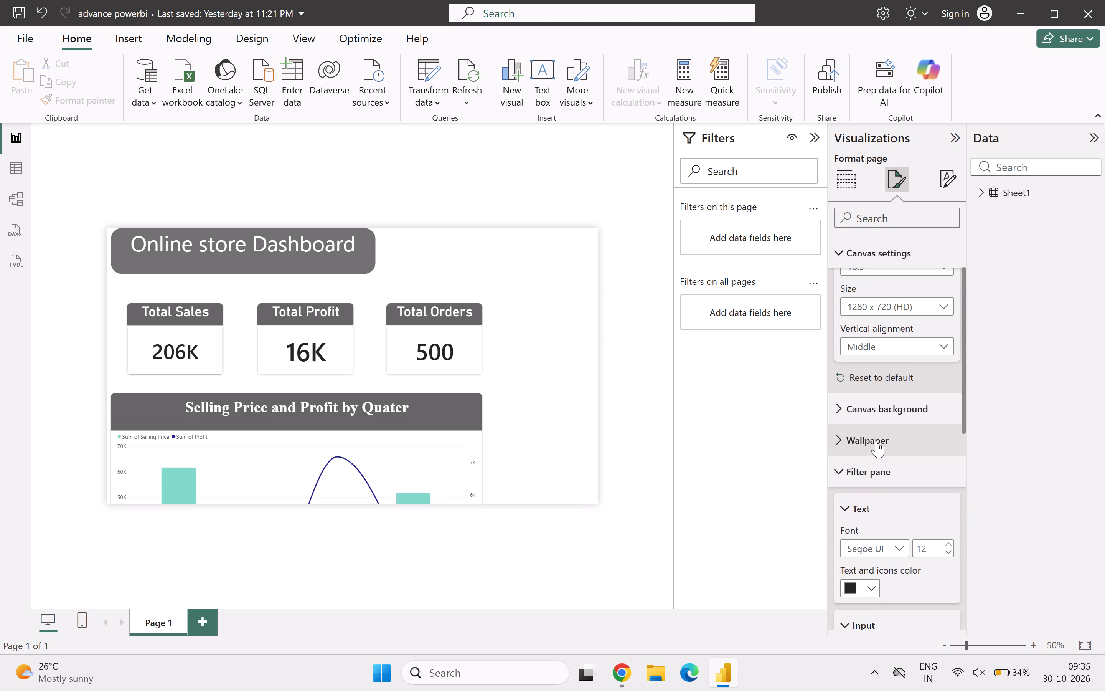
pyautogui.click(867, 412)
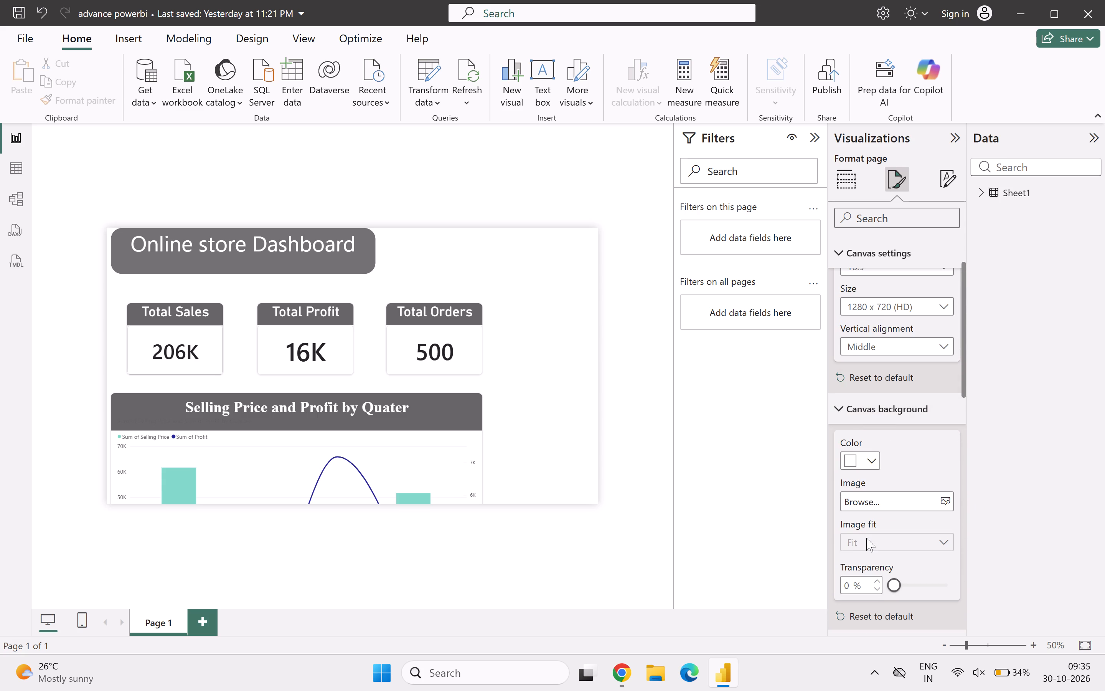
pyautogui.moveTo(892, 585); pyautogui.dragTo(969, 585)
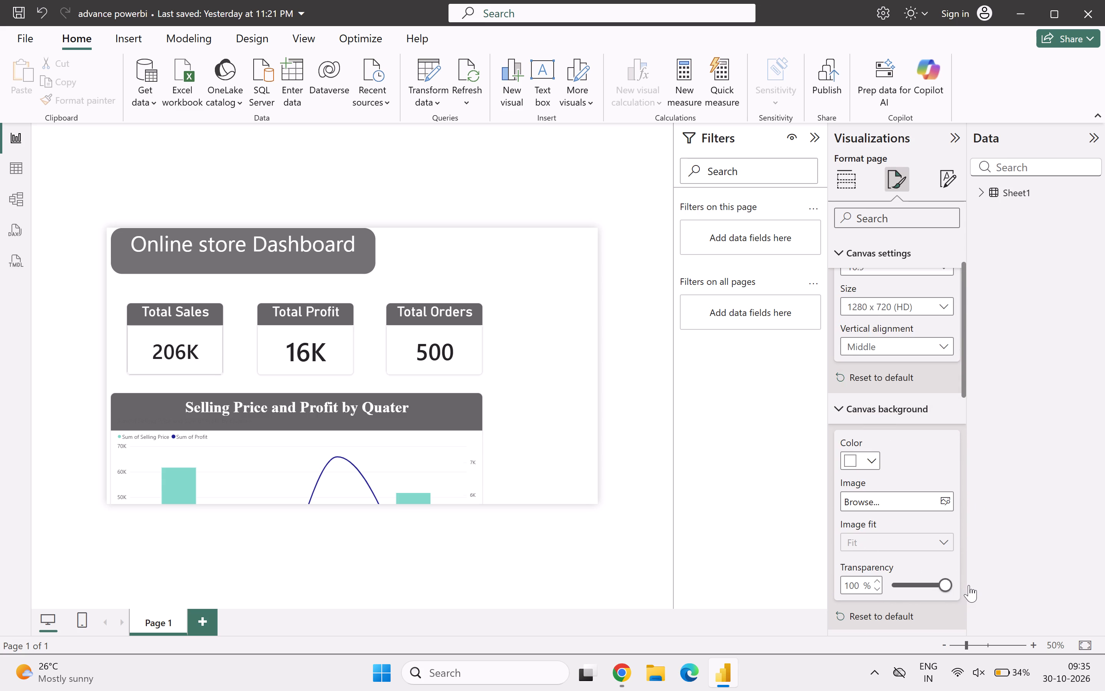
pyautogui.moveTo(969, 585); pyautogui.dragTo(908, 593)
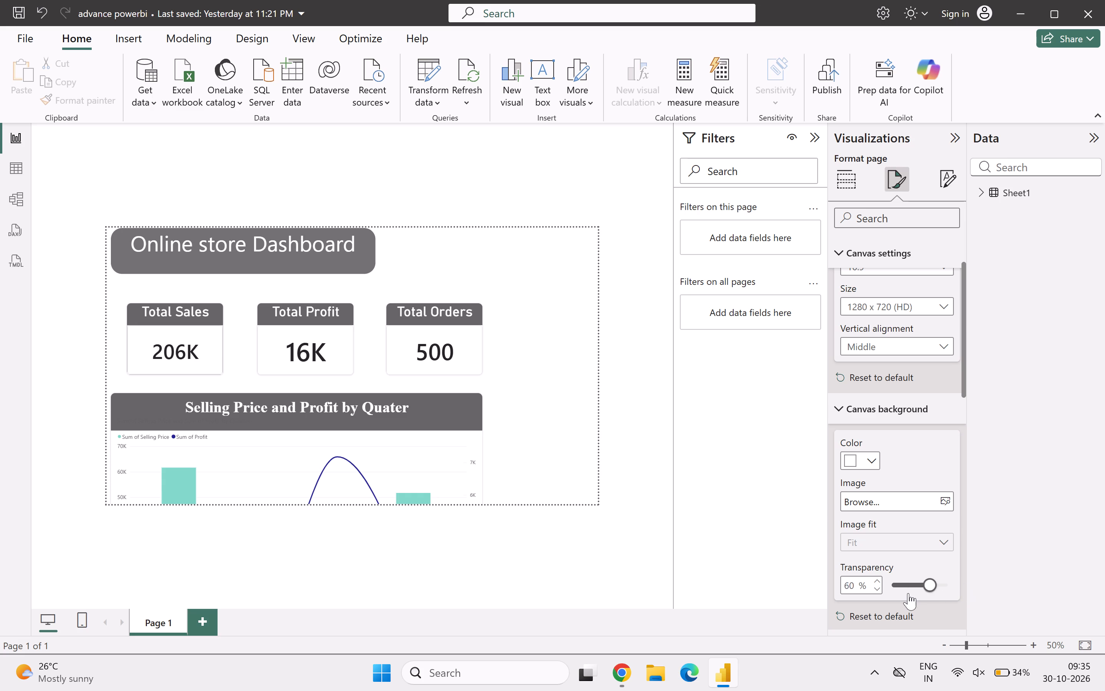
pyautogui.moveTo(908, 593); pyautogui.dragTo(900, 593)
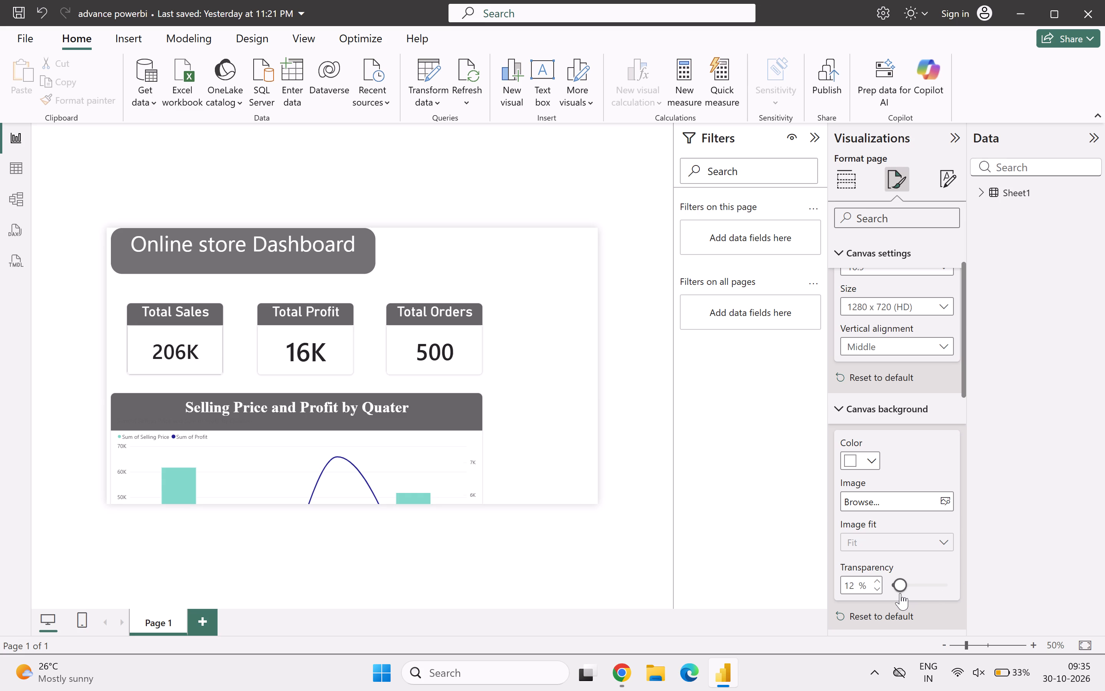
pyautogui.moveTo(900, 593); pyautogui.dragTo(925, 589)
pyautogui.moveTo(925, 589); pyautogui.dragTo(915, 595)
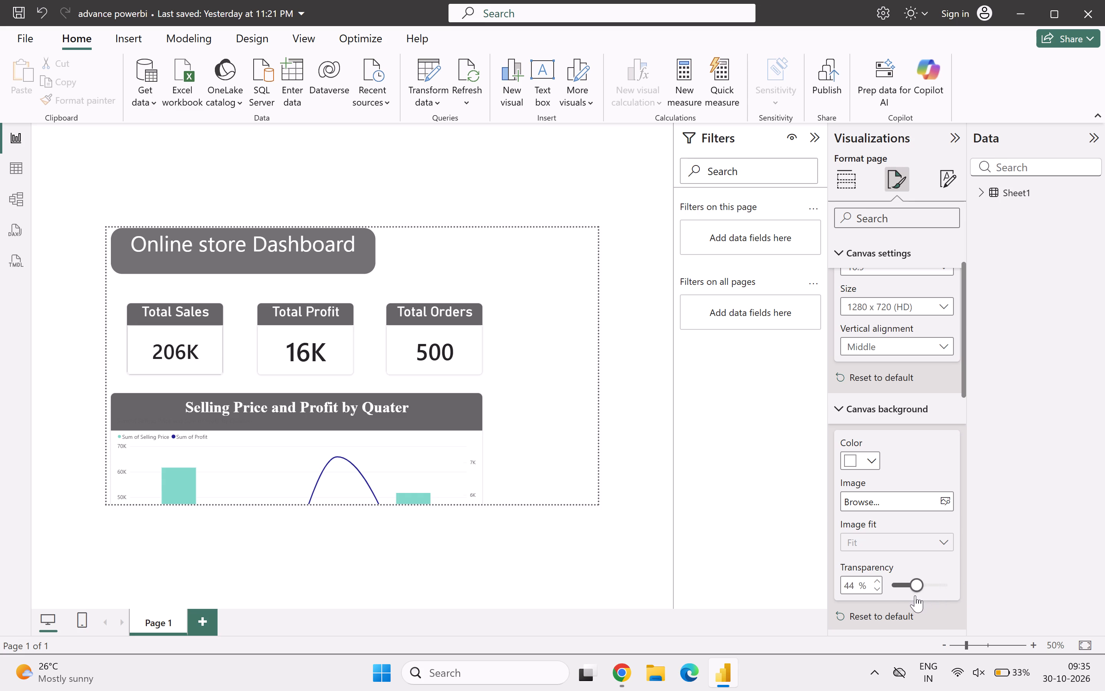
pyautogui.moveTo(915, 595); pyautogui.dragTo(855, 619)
# Set the page wallpaper's transparency to 100%.
pyautogui.scroll(2, 900, 335)
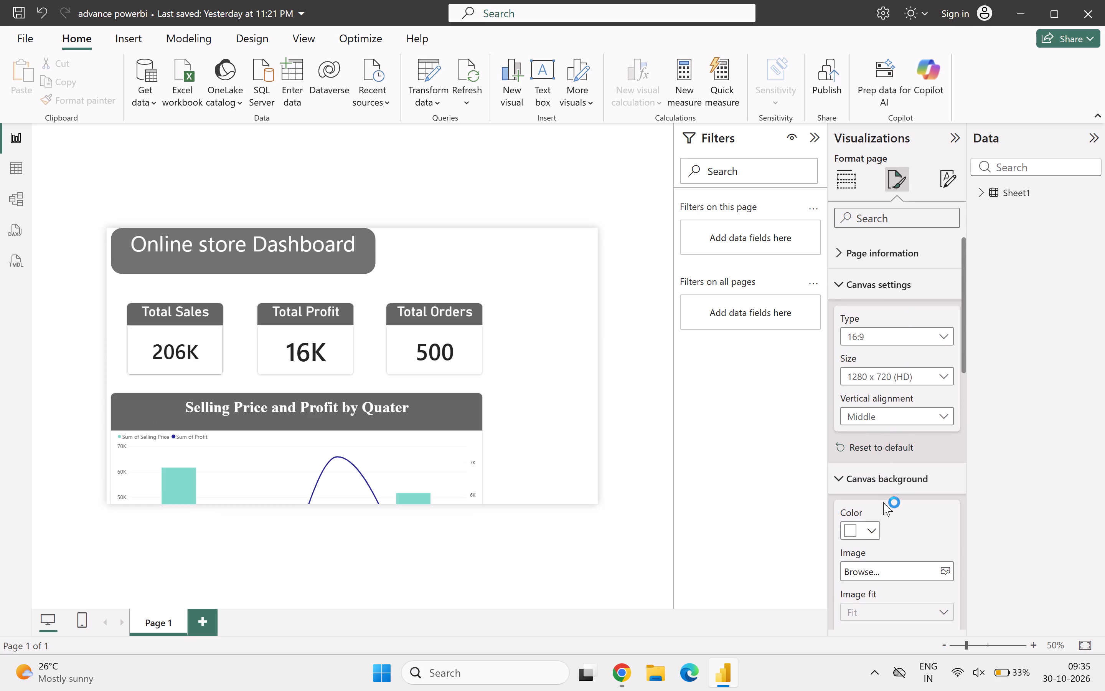
pyautogui.scroll(1, 890, 425)
pyautogui.click(889, 287)
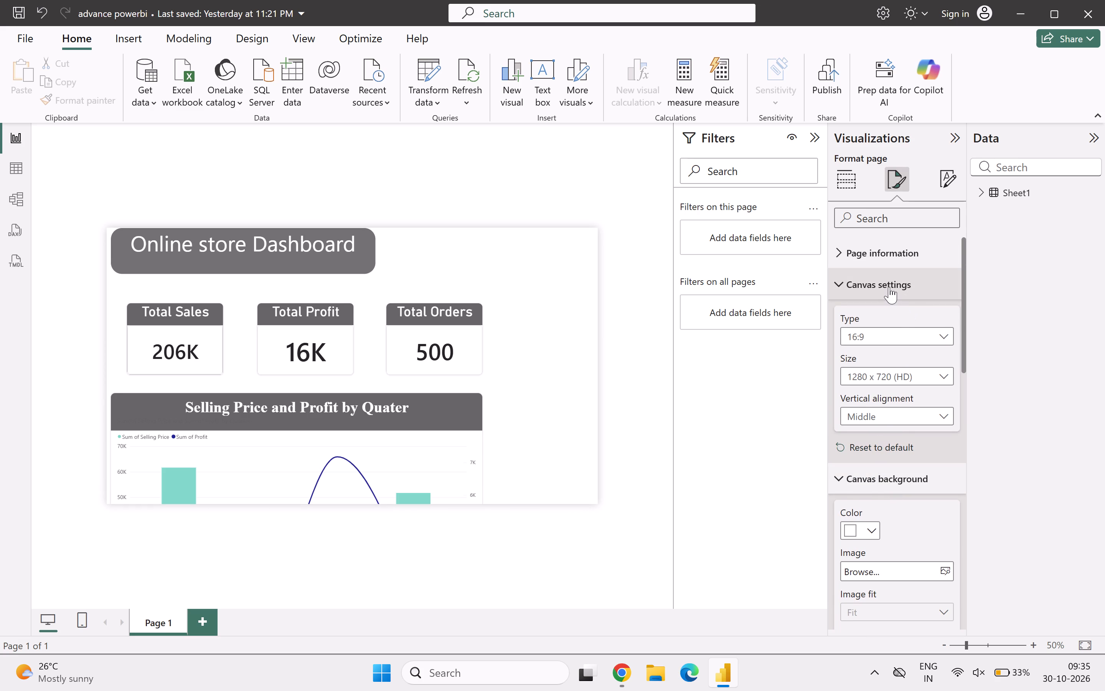
pyautogui.click(889, 287)
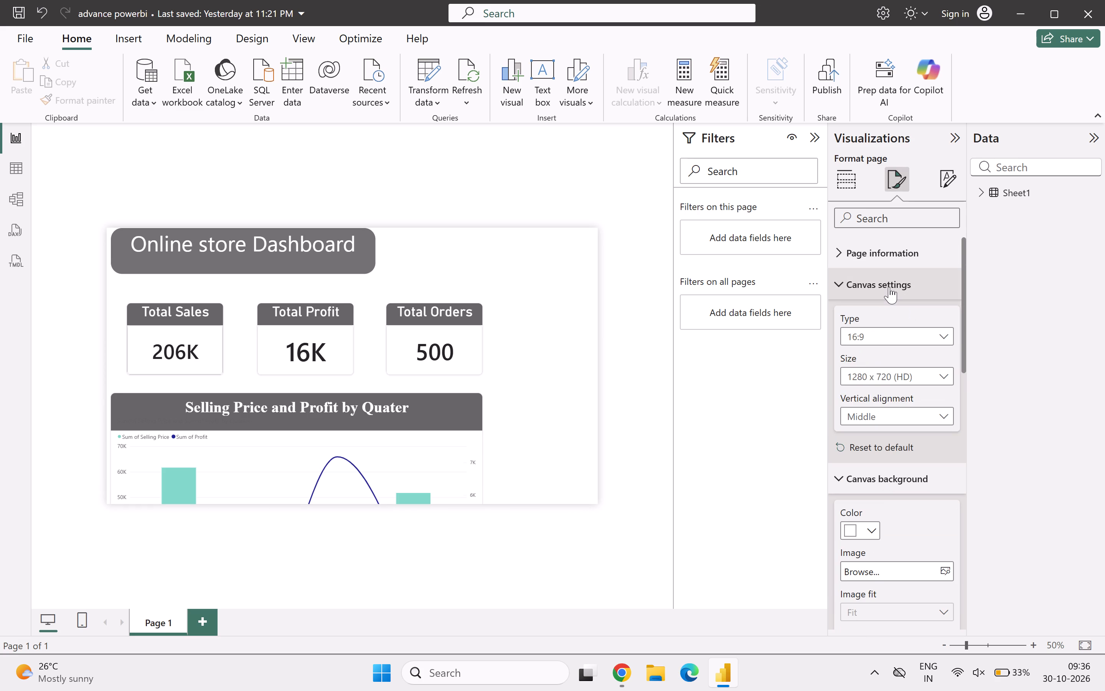
pyautogui.click(889, 287)
pyautogui.click(886, 321)
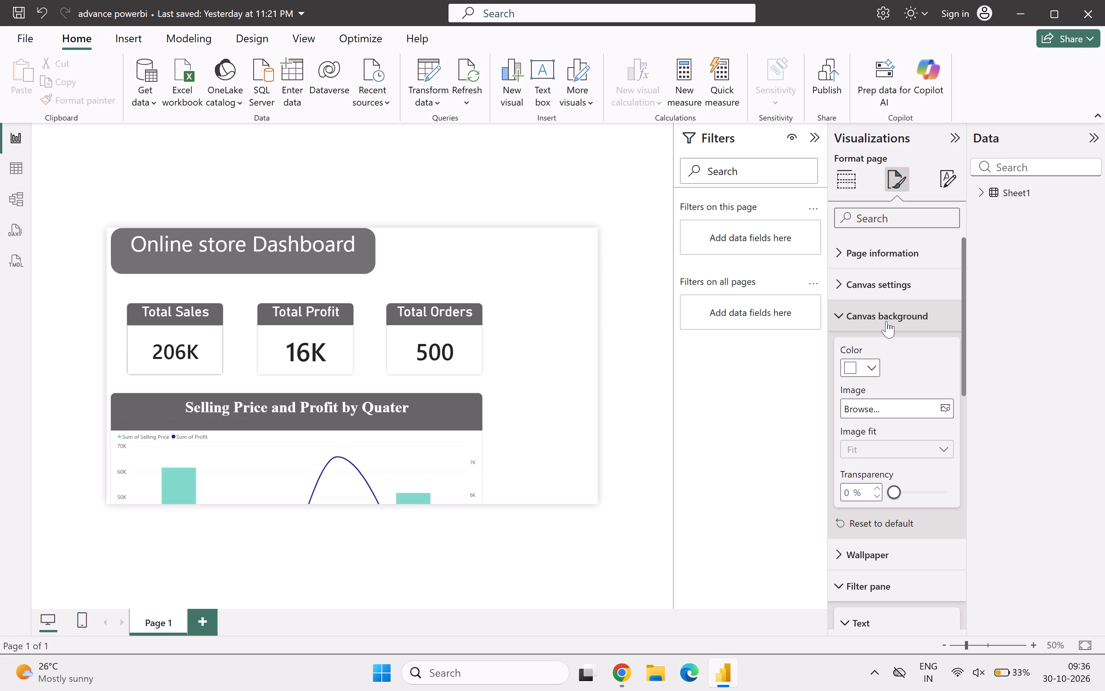
pyautogui.scroll(-2, 886, 321)
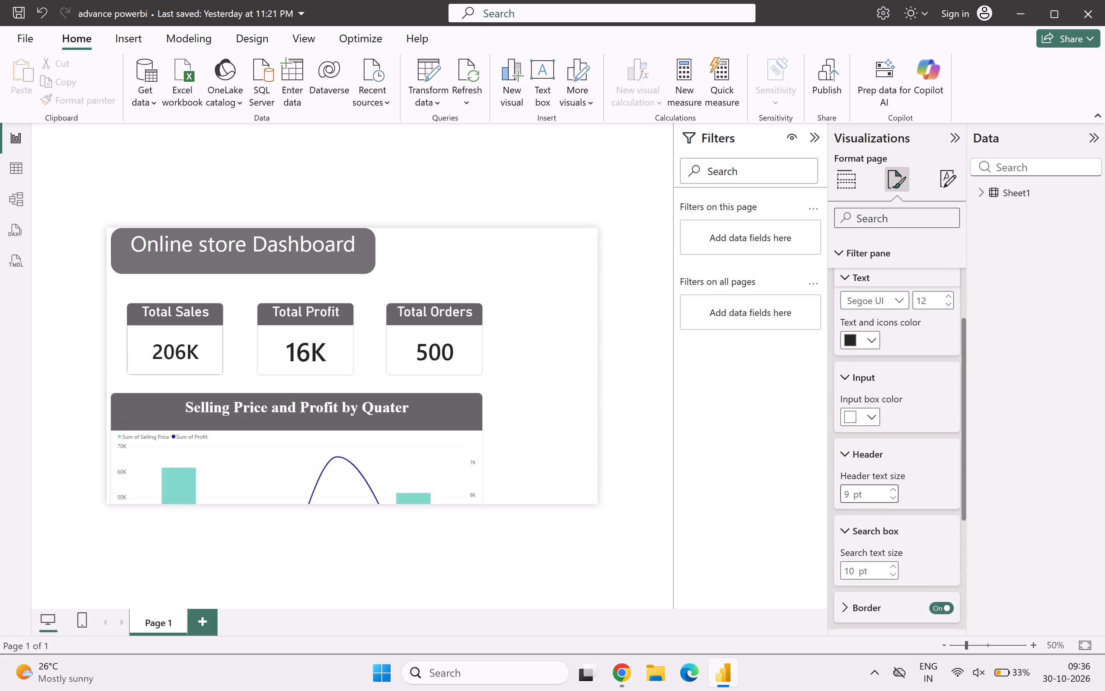
pyautogui.scroll(2, 901, 406)
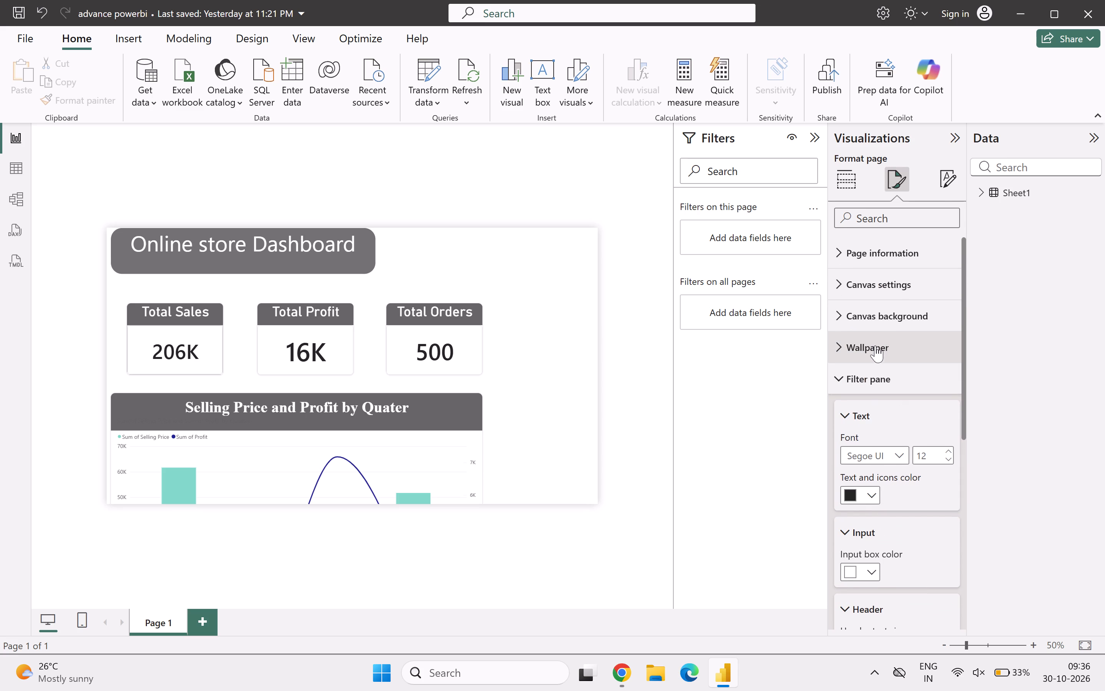
pyautogui.click(876, 350)
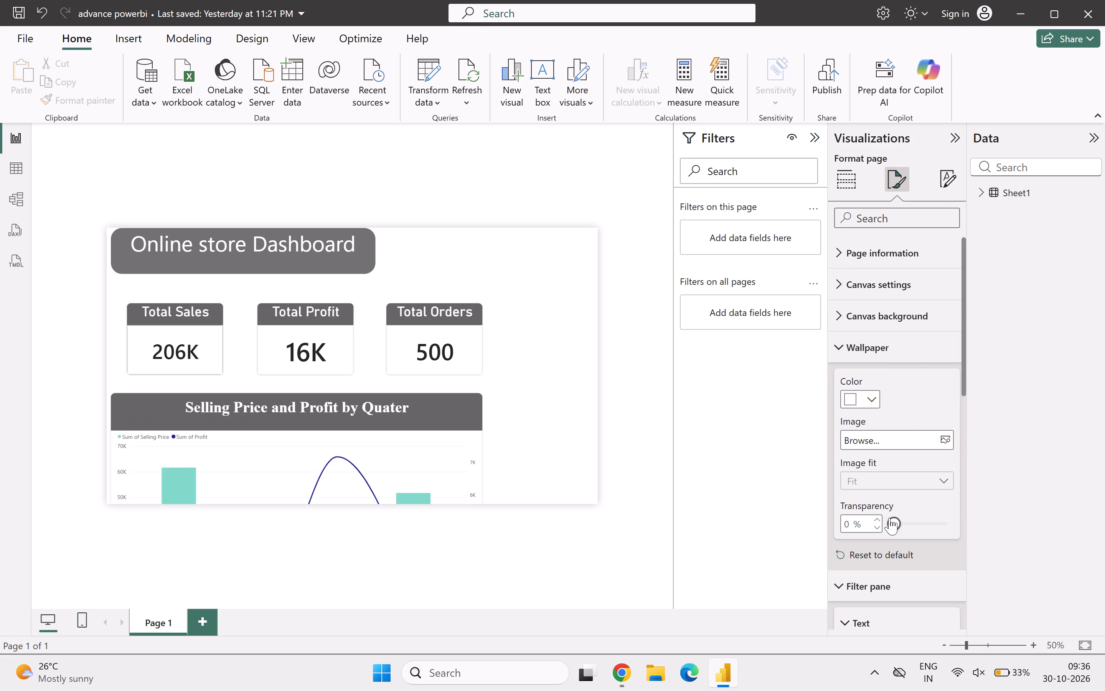
pyautogui.moveTo(889, 518); pyautogui.dragTo(981, 509)
# Set the canvas background's transparency to 35%.
pyautogui.click(892, 317)
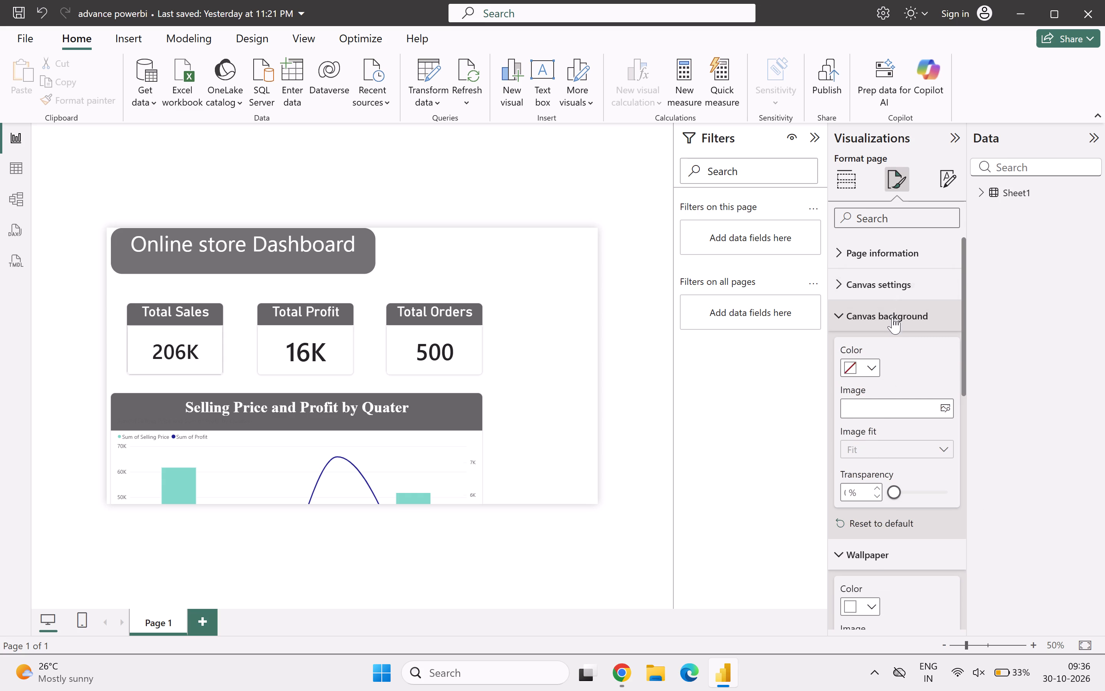
pyautogui.moveTo(891, 493); pyautogui.dragTo(989, 496)
pyautogui.click(947, 489)
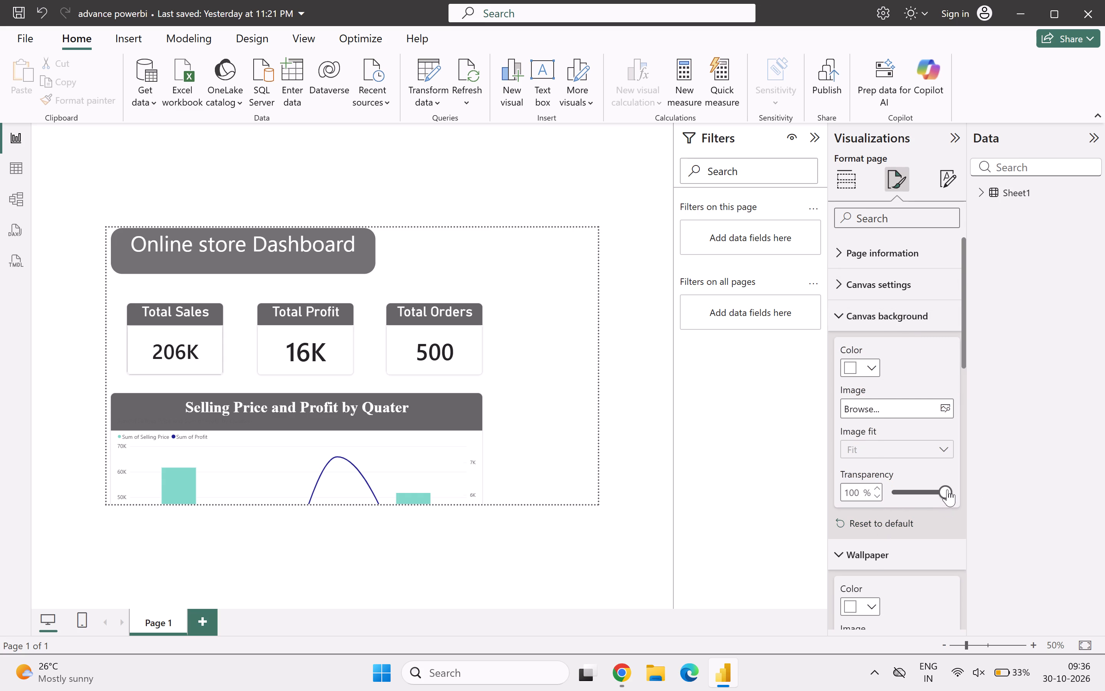
pyautogui.moveTo(947, 489); pyautogui.dragTo(911, 499)
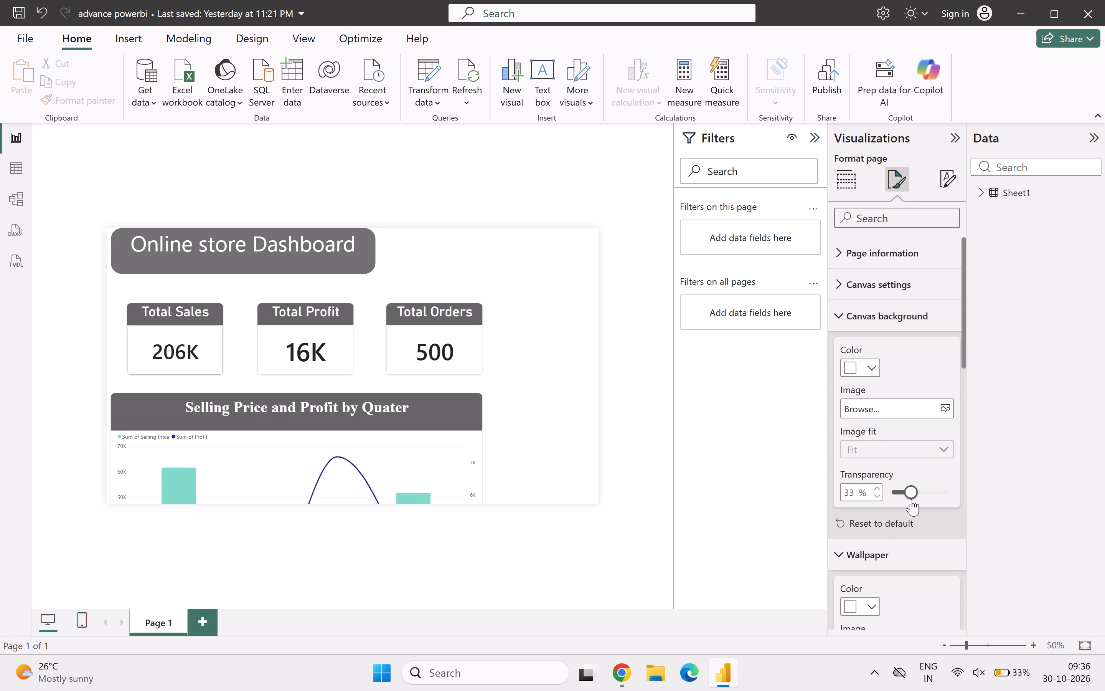
pyautogui.moveTo(911, 499); pyautogui.dragTo(912, 498)
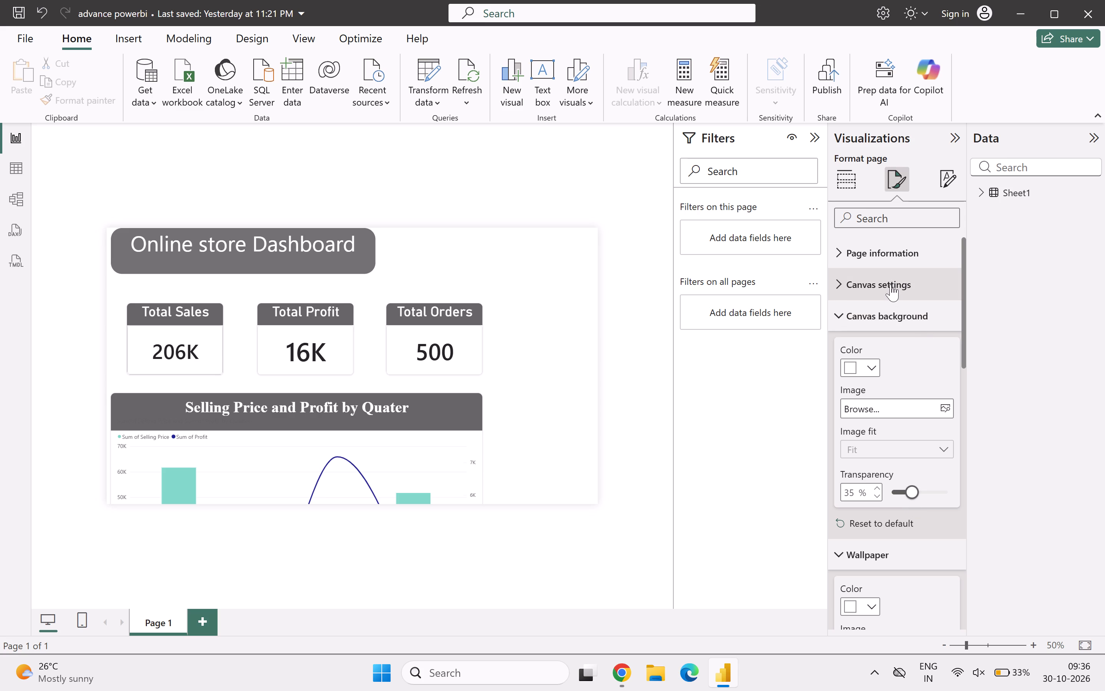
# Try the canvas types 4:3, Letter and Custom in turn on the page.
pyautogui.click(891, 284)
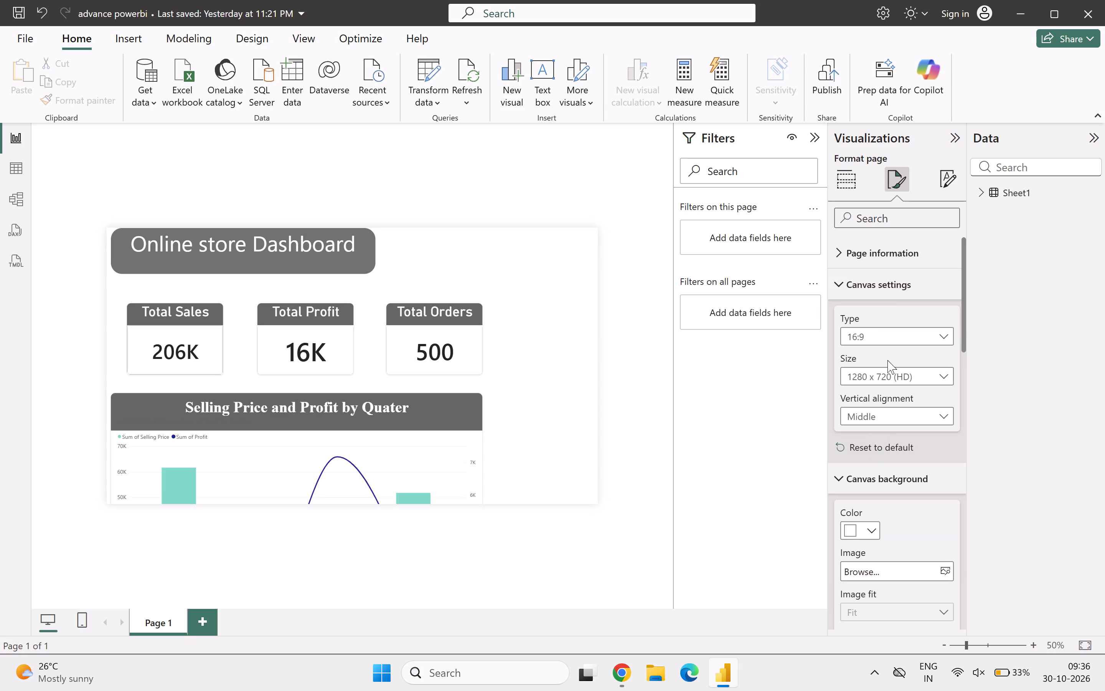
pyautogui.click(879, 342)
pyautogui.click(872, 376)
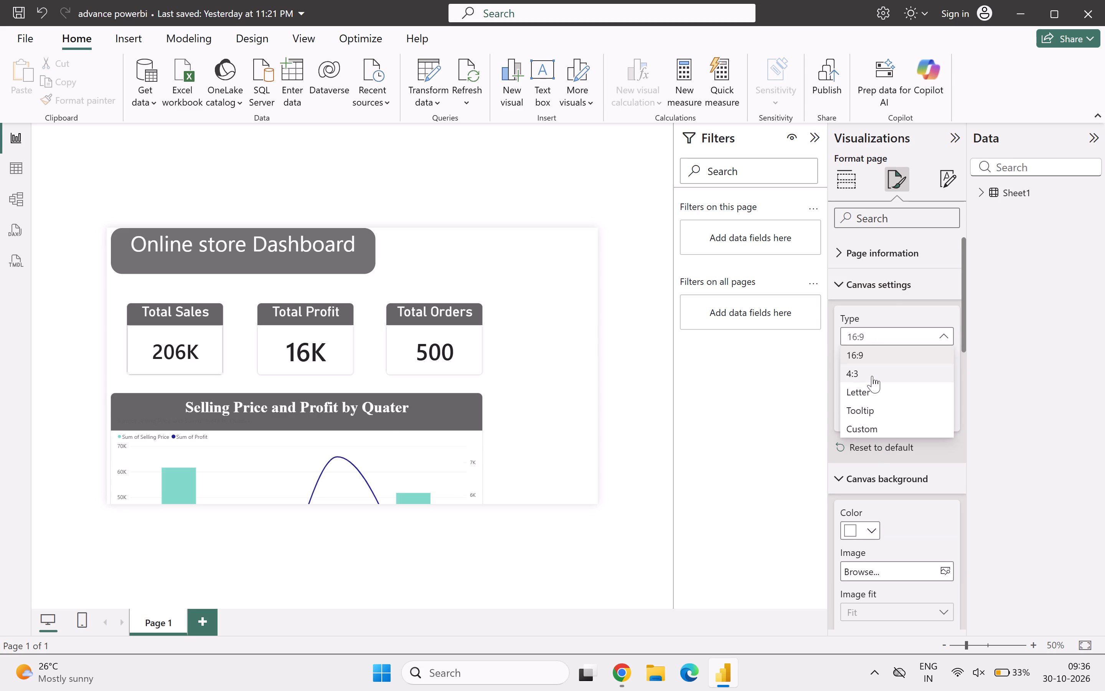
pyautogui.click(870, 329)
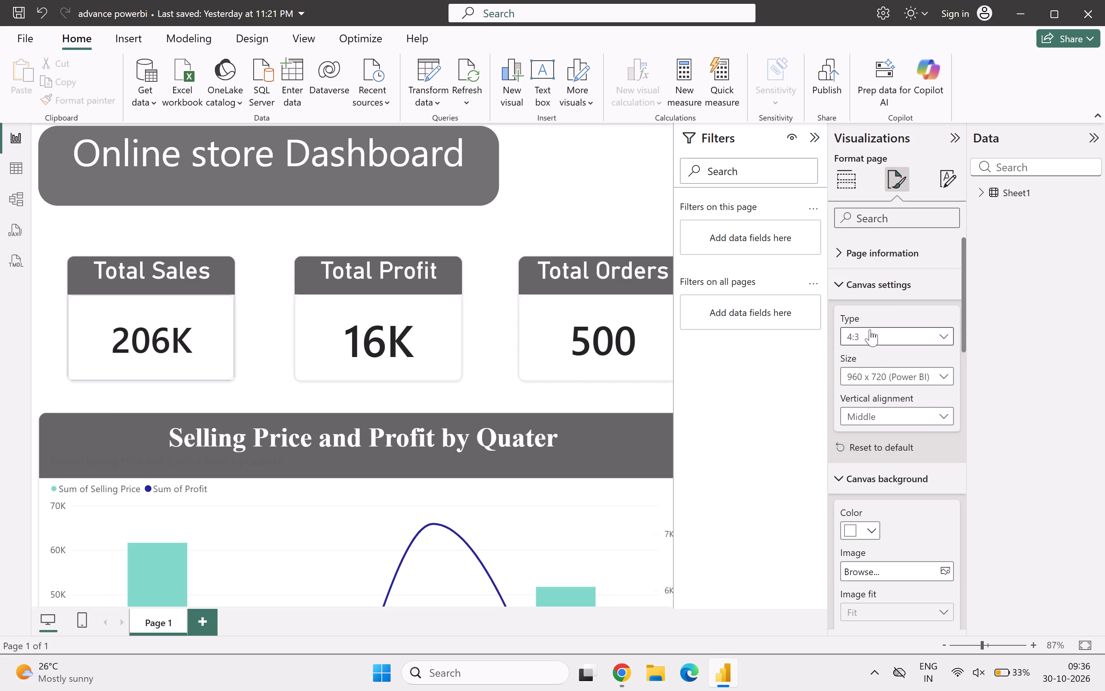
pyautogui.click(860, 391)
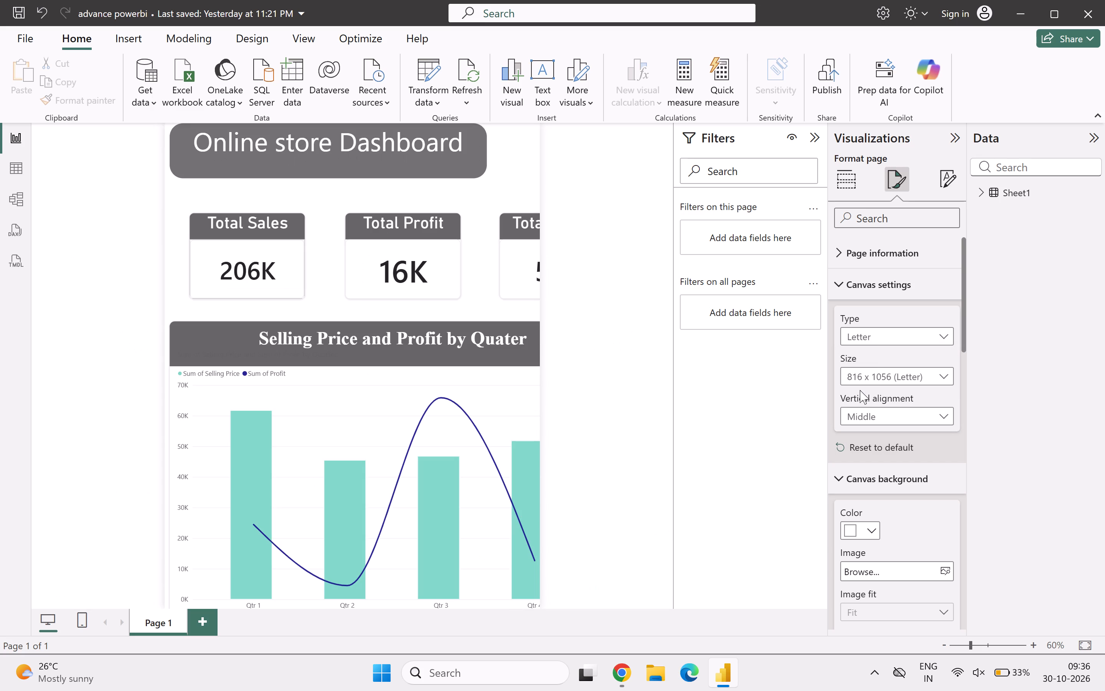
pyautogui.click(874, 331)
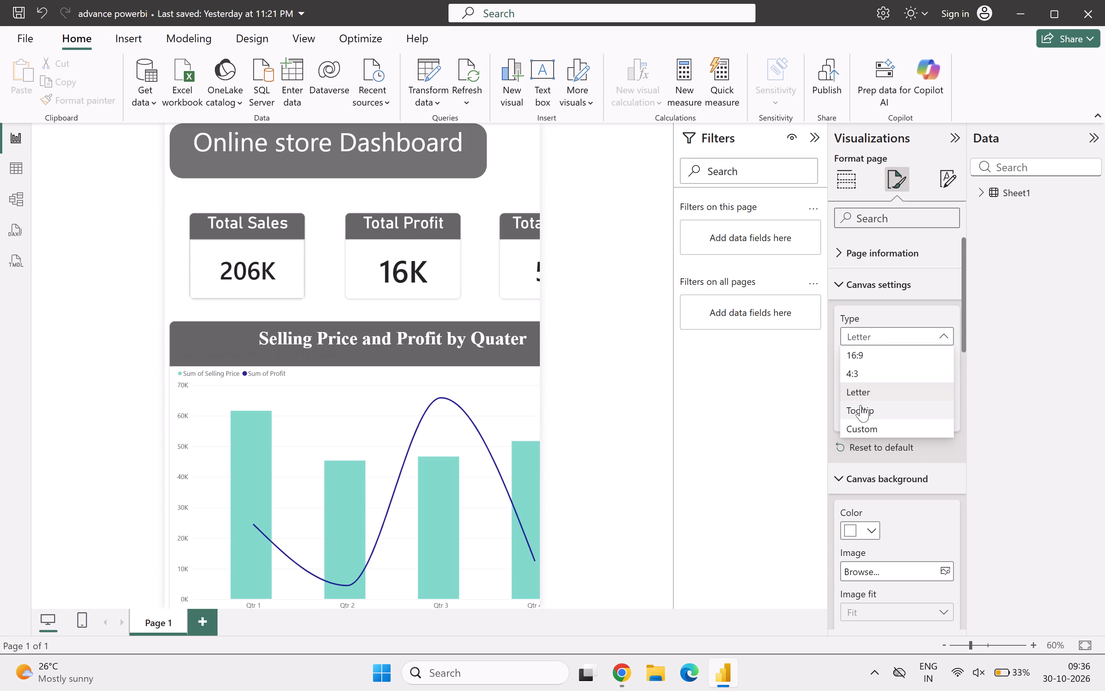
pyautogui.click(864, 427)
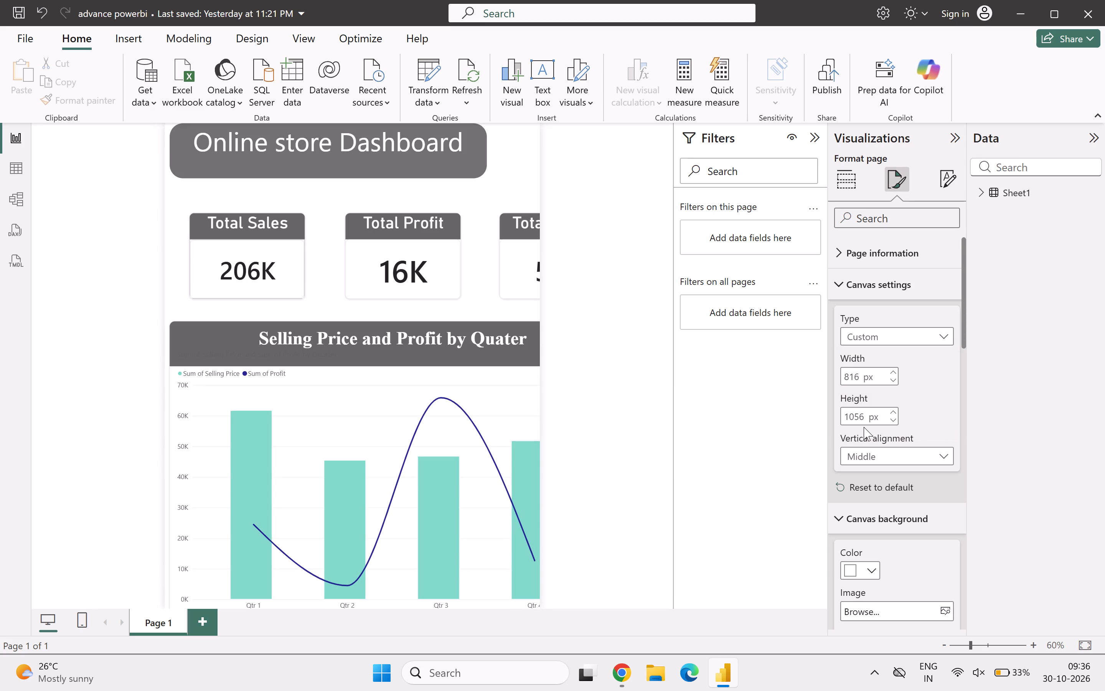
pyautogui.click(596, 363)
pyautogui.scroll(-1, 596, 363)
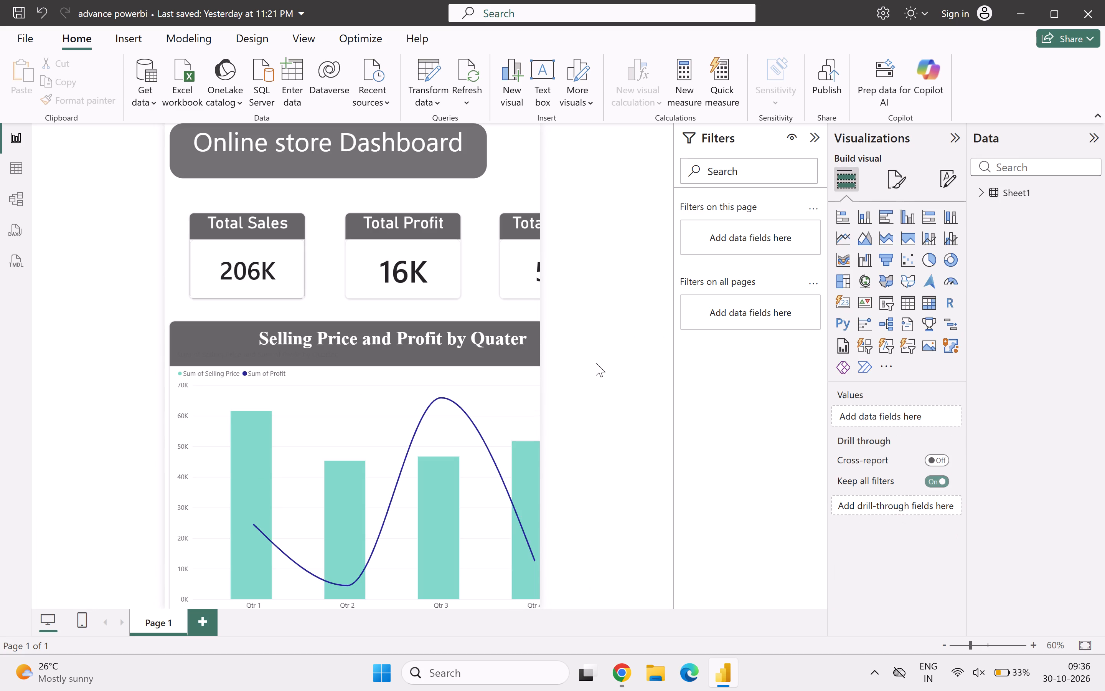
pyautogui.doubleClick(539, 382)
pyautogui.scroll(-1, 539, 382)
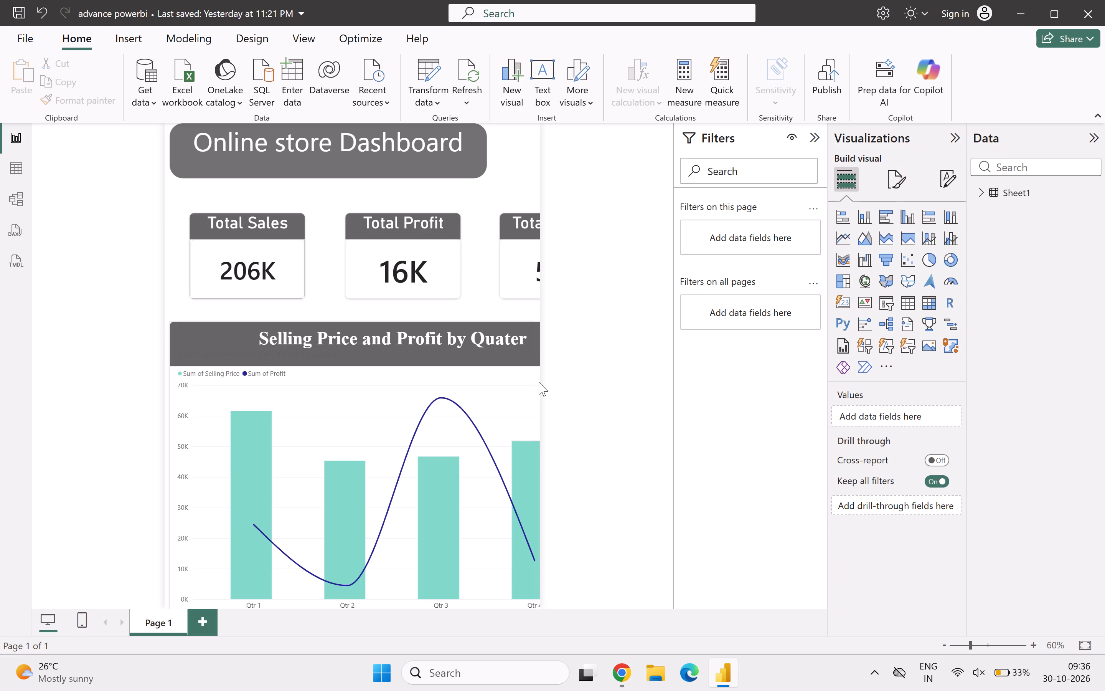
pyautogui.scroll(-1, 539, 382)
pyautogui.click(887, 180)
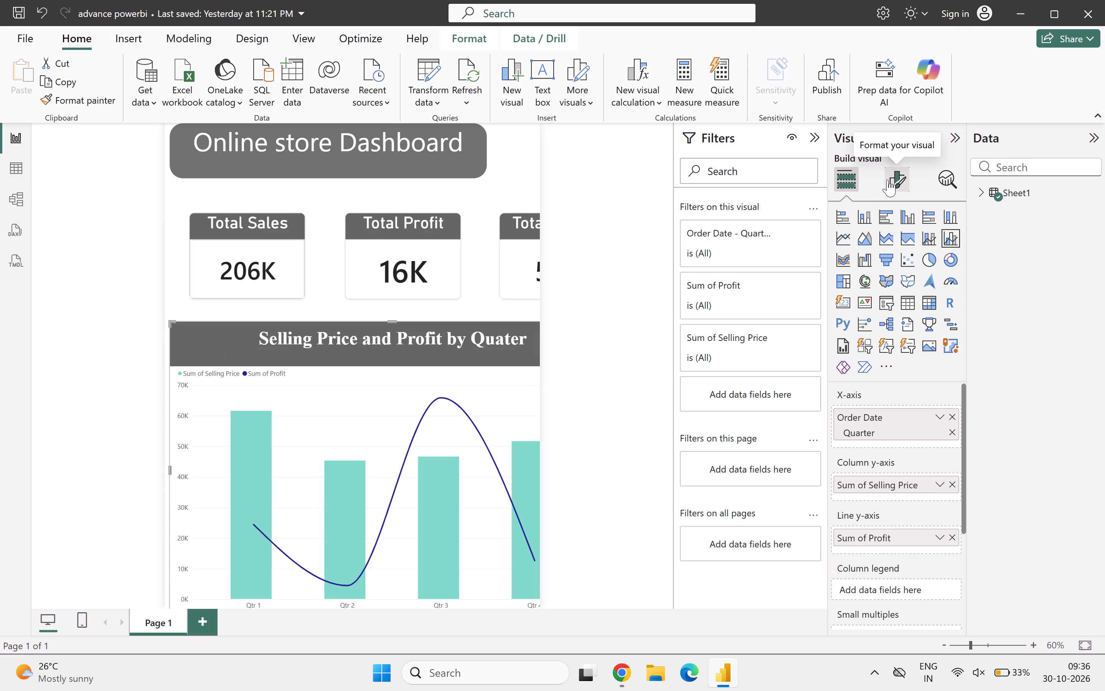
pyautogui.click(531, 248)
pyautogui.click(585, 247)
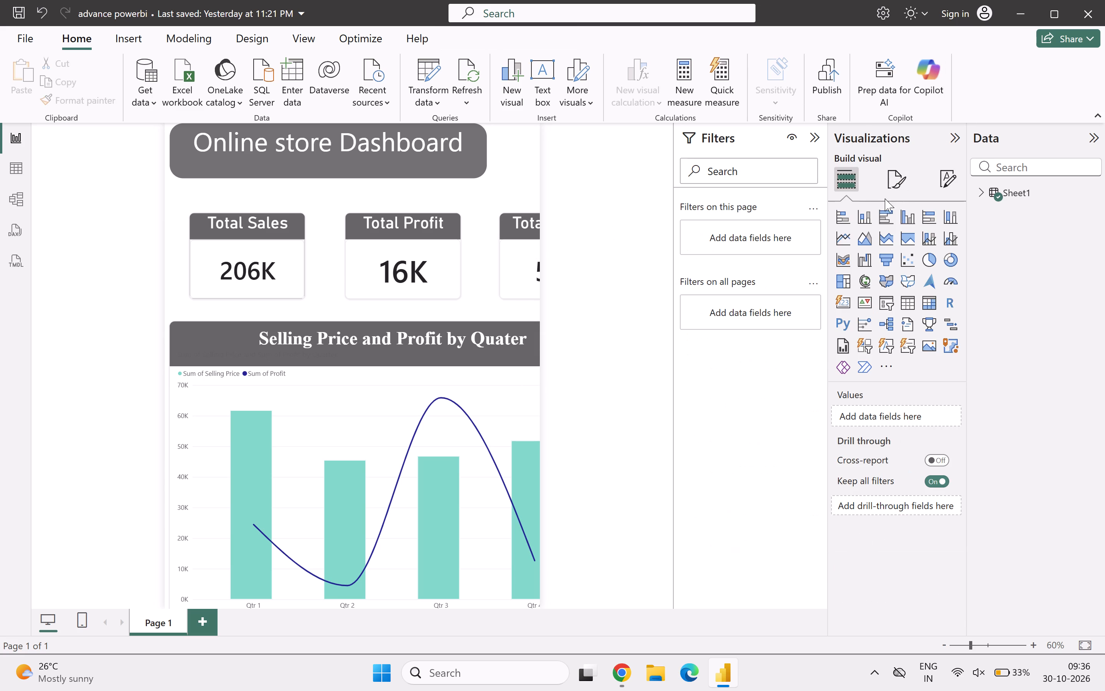
# Set the page's canvas type to 16:9 and leave the page formatting with nothing selected.
pyautogui.click(889, 172)
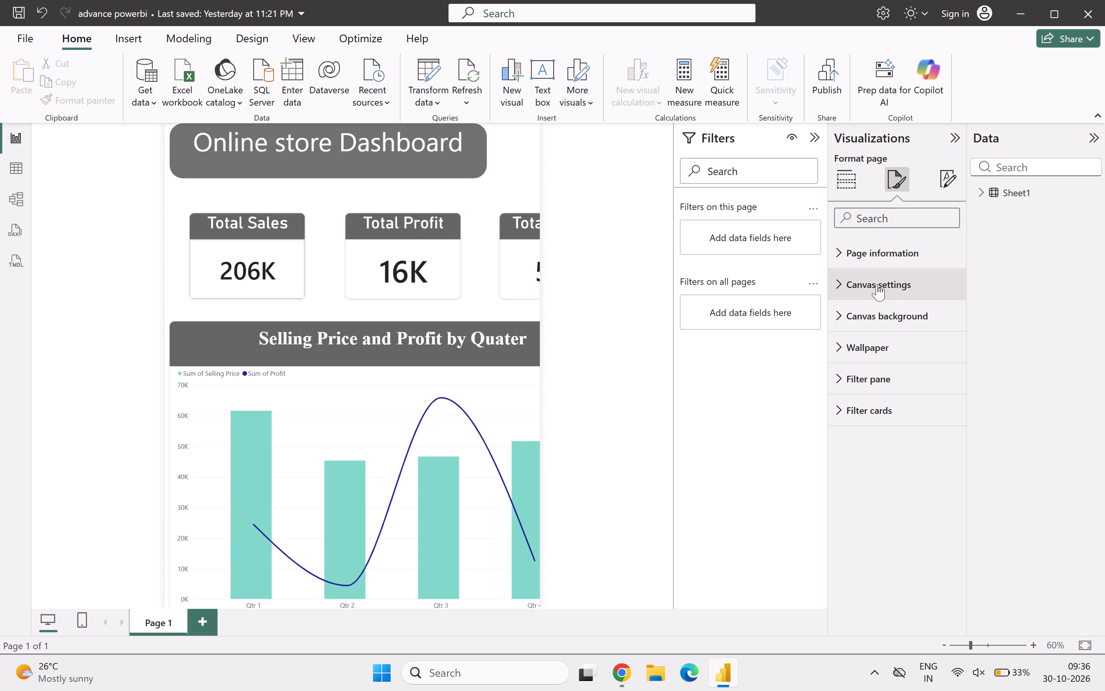
pyautogui.click(877, 284)
pyautogui.click(867, 336)
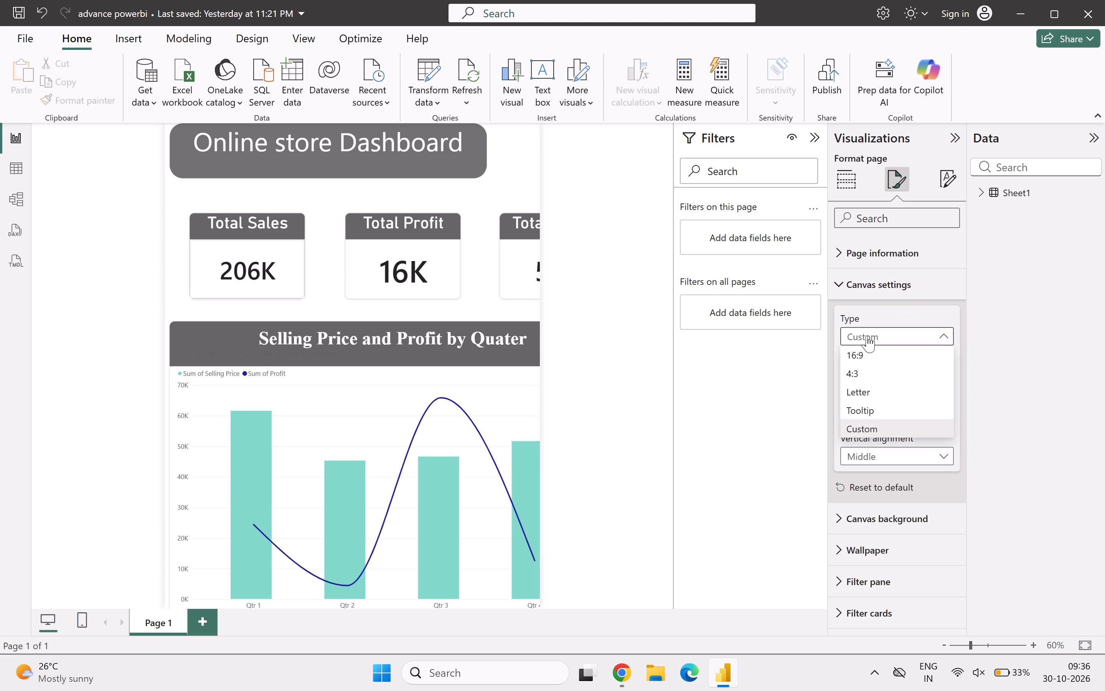
pyautogui.click(853, 349)
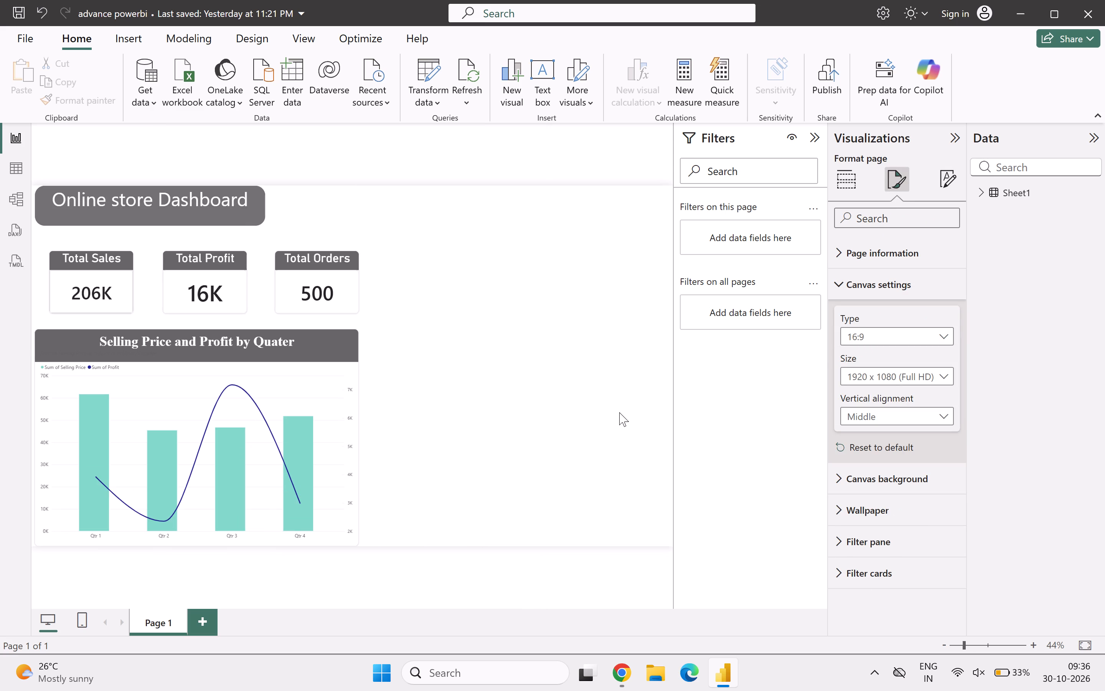
pyautogui.scroll(-2, 619, 412)
pyautogui.scroll(2, 525, 545)
pyautogui.click(547, 143)
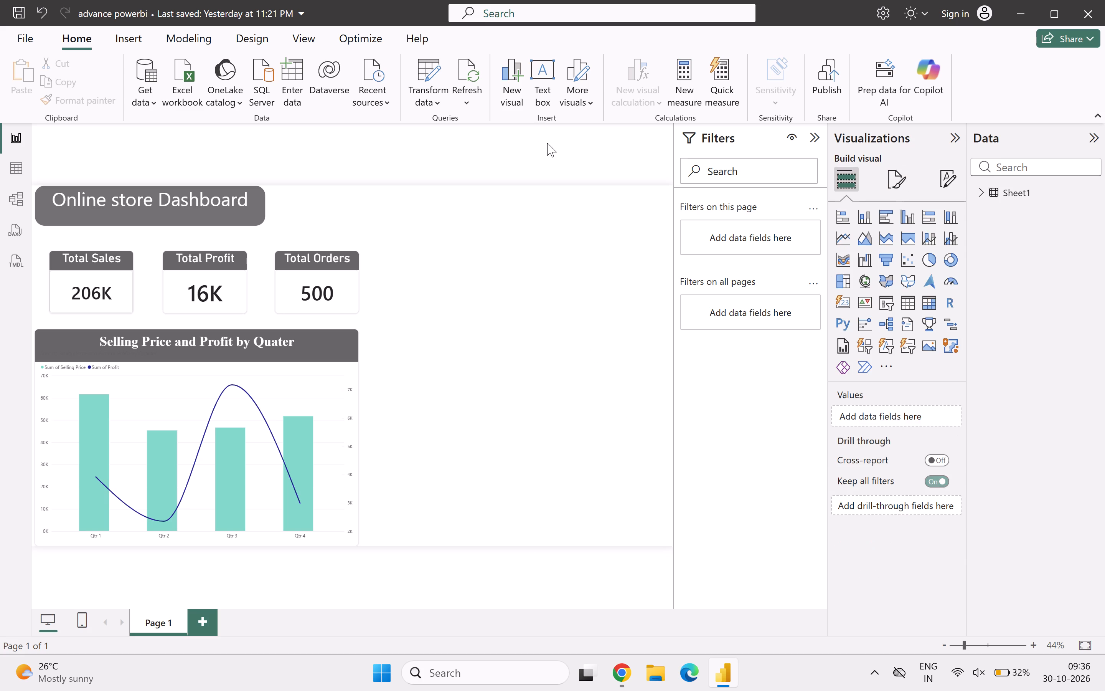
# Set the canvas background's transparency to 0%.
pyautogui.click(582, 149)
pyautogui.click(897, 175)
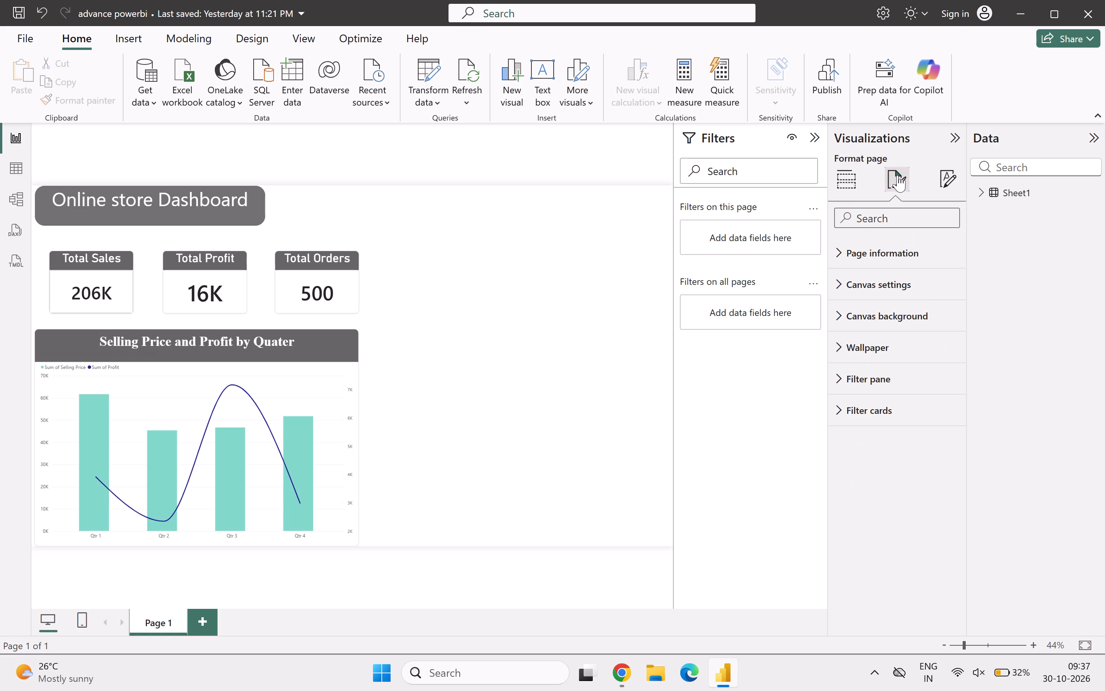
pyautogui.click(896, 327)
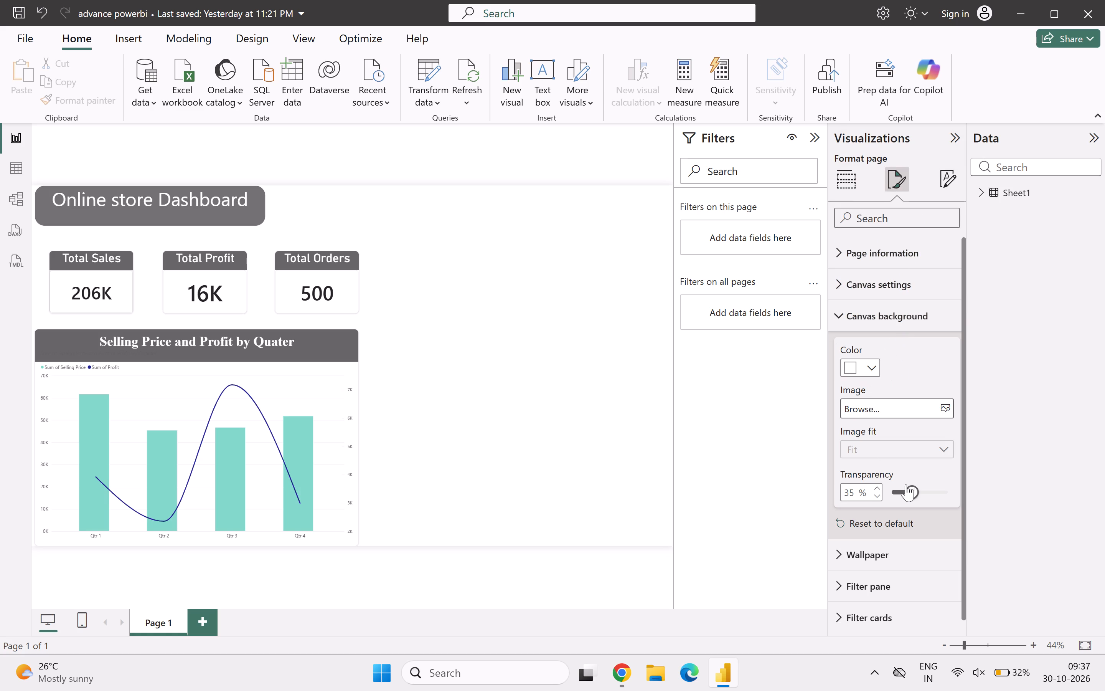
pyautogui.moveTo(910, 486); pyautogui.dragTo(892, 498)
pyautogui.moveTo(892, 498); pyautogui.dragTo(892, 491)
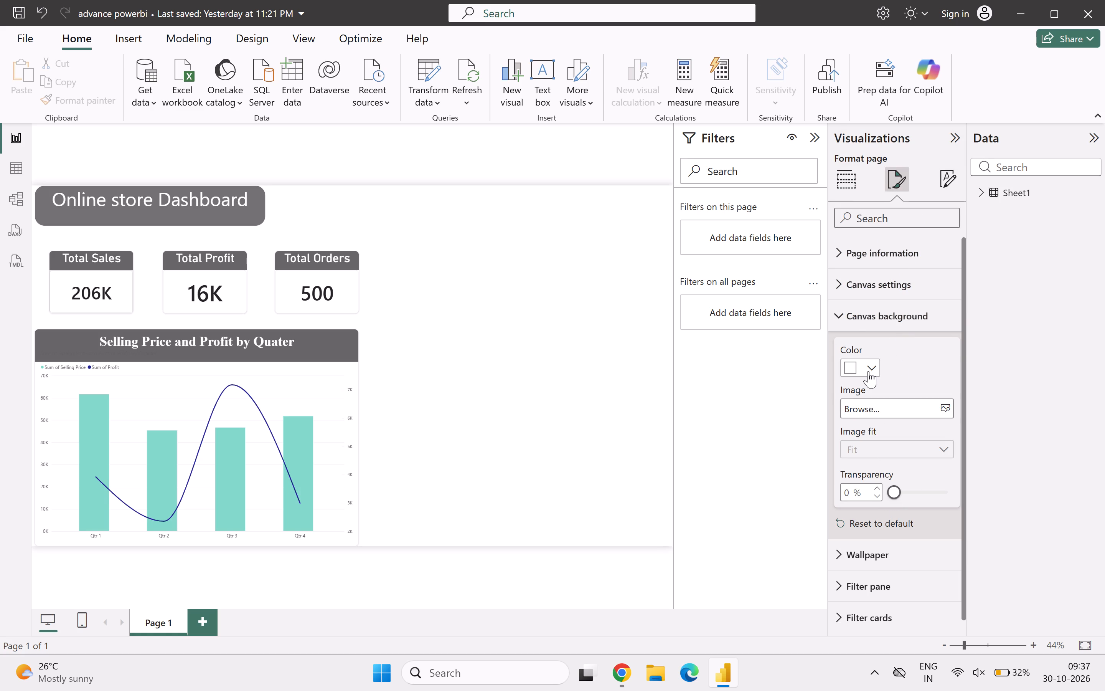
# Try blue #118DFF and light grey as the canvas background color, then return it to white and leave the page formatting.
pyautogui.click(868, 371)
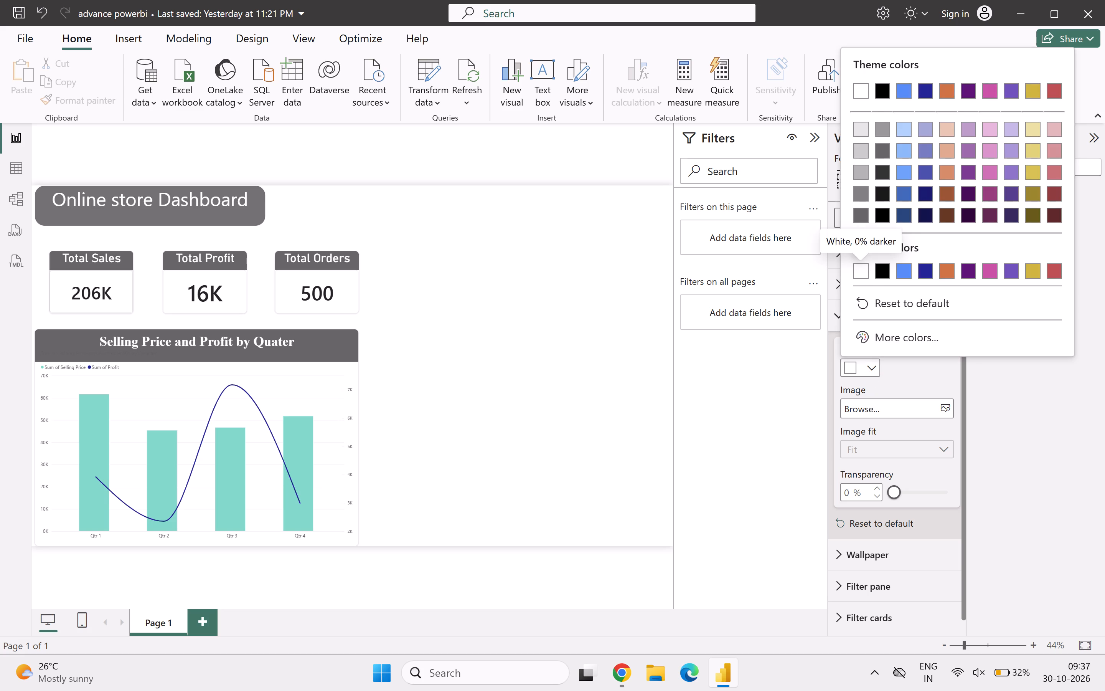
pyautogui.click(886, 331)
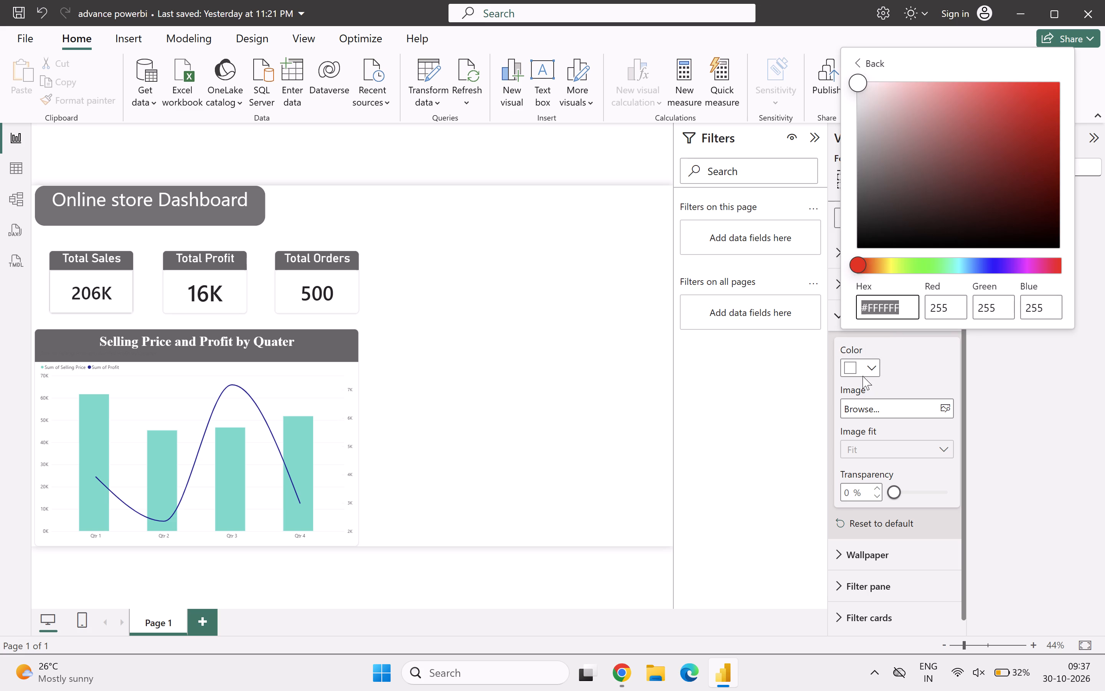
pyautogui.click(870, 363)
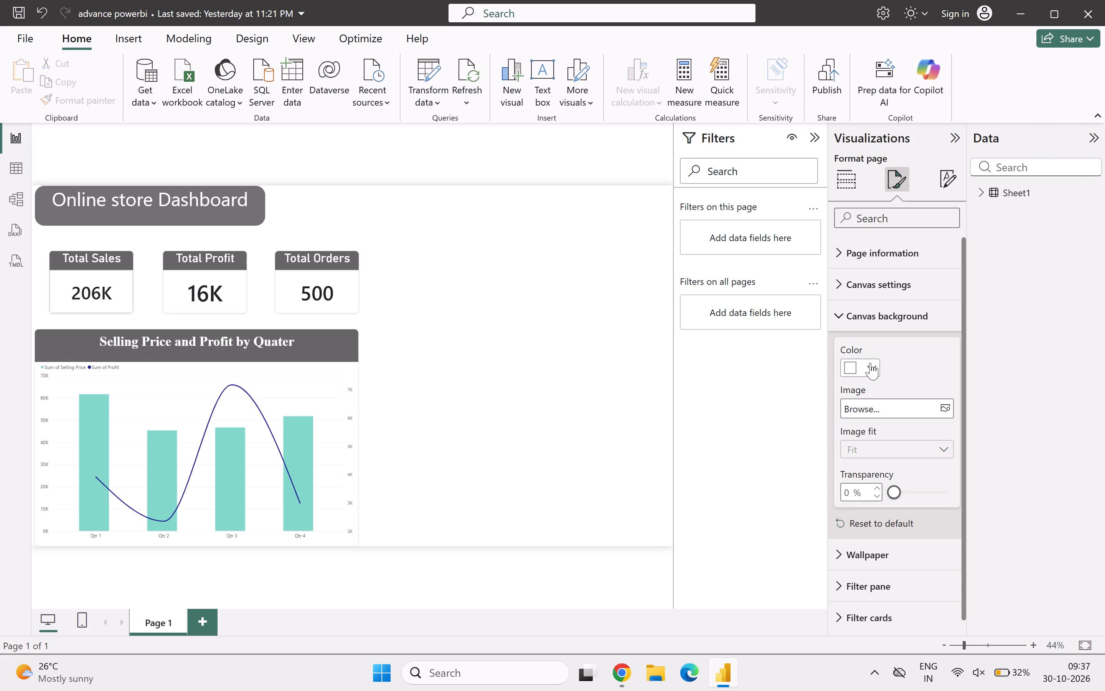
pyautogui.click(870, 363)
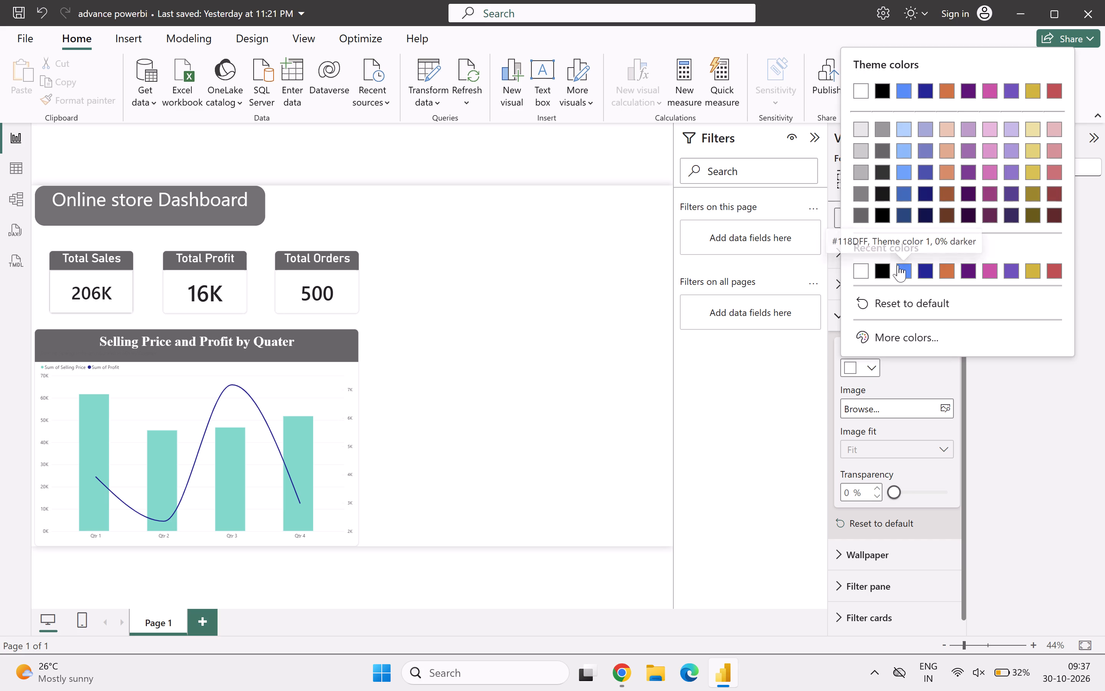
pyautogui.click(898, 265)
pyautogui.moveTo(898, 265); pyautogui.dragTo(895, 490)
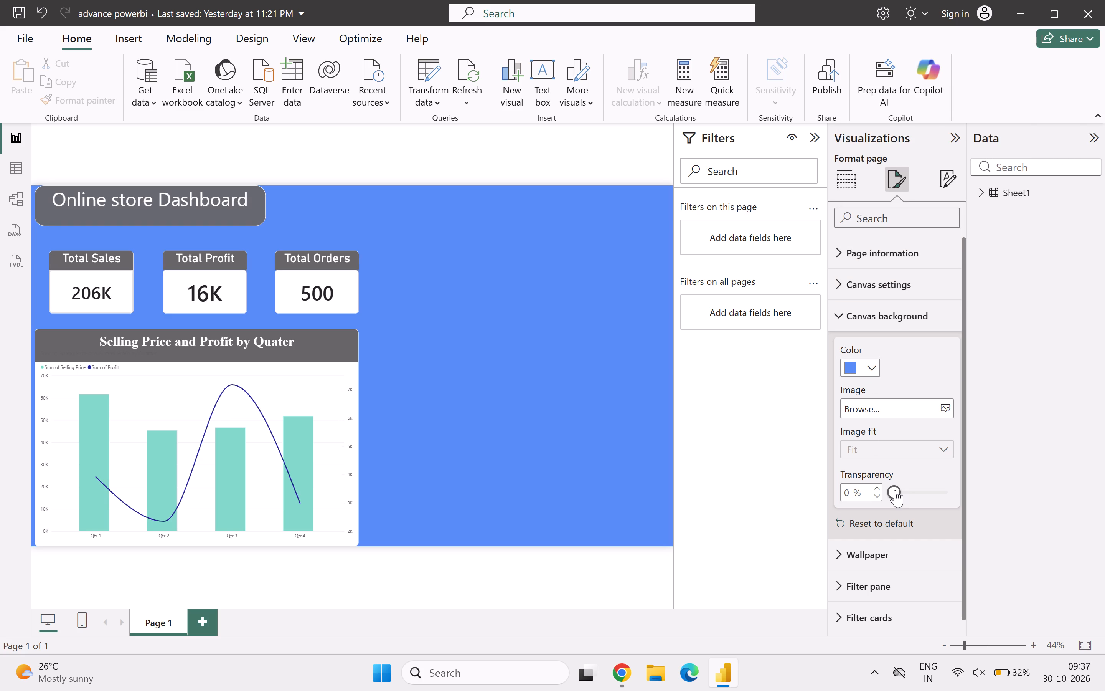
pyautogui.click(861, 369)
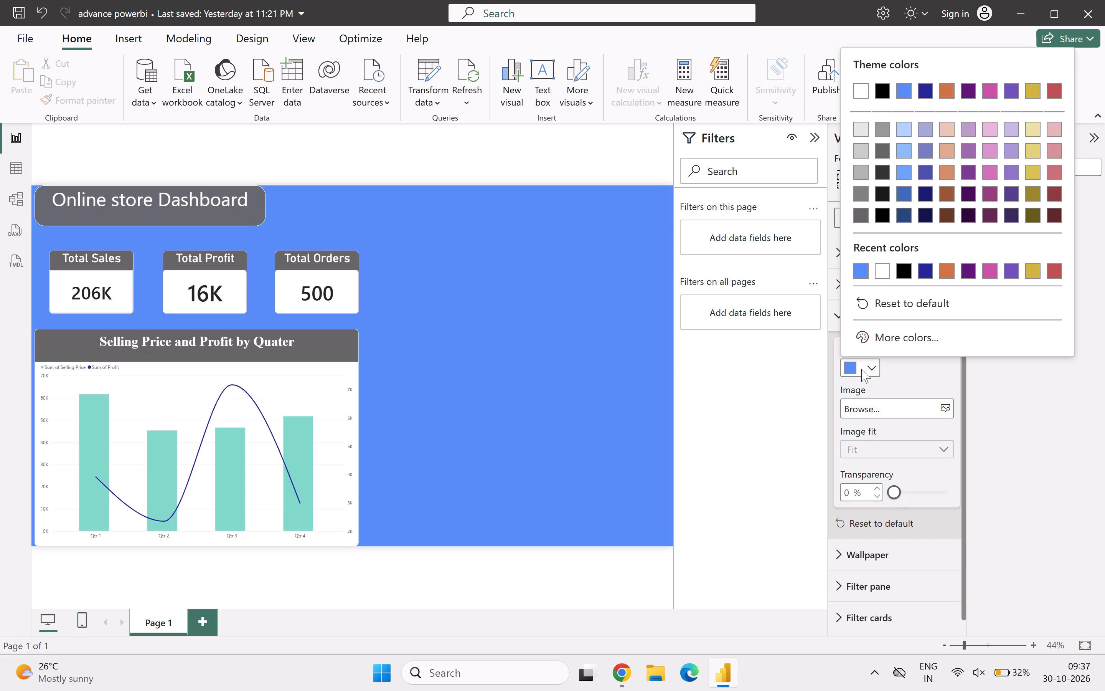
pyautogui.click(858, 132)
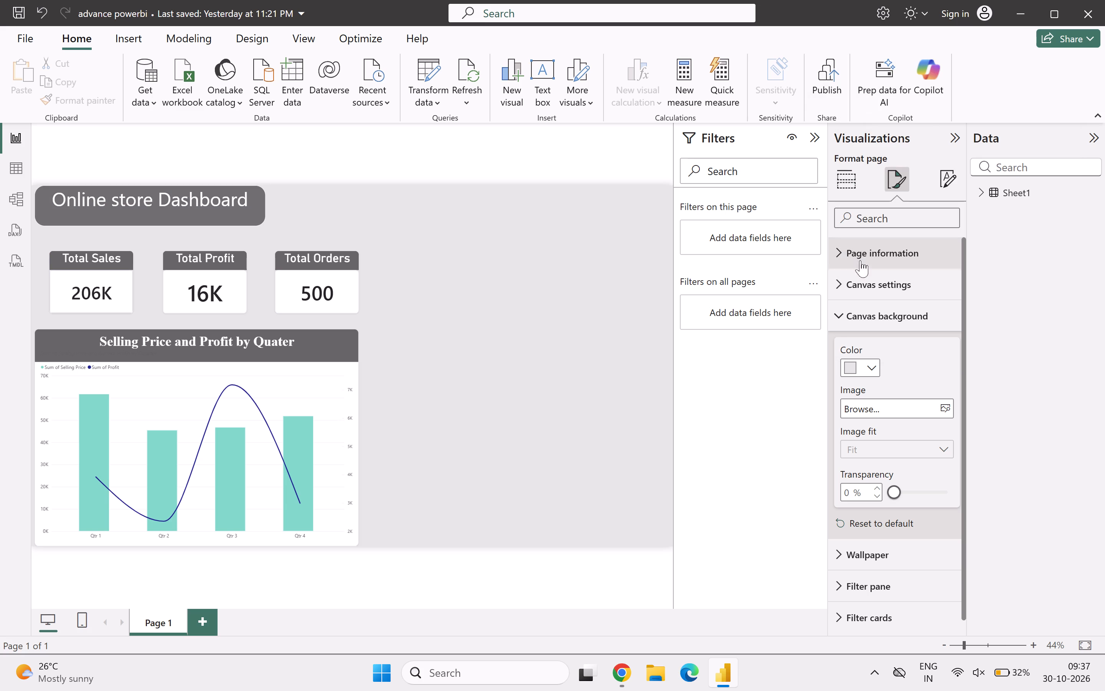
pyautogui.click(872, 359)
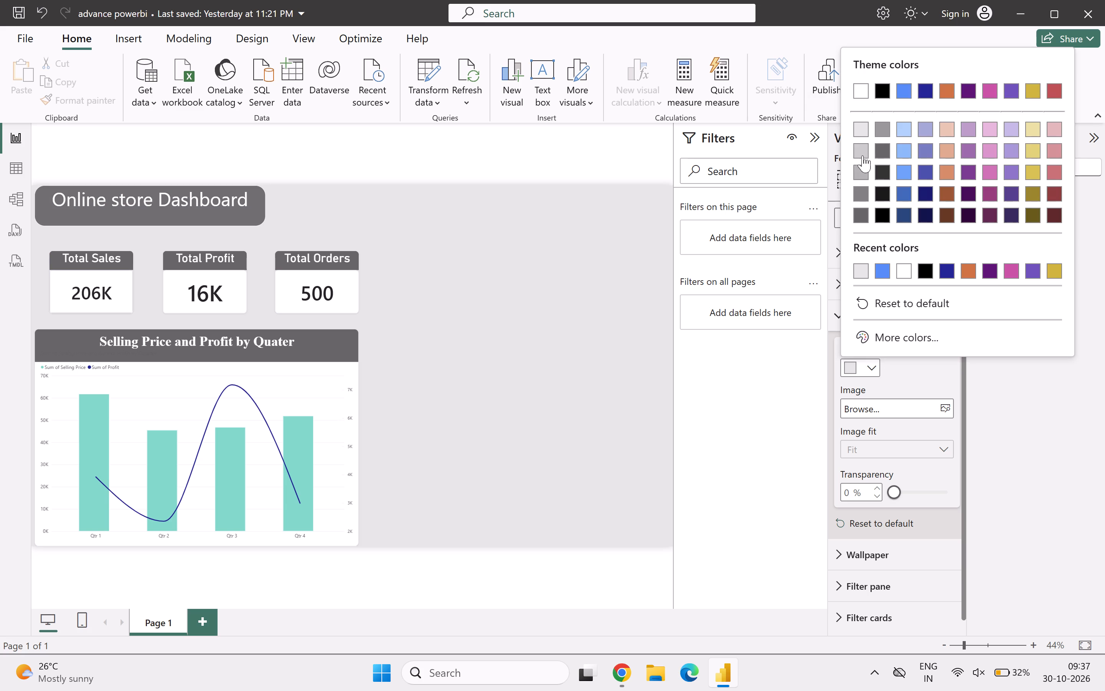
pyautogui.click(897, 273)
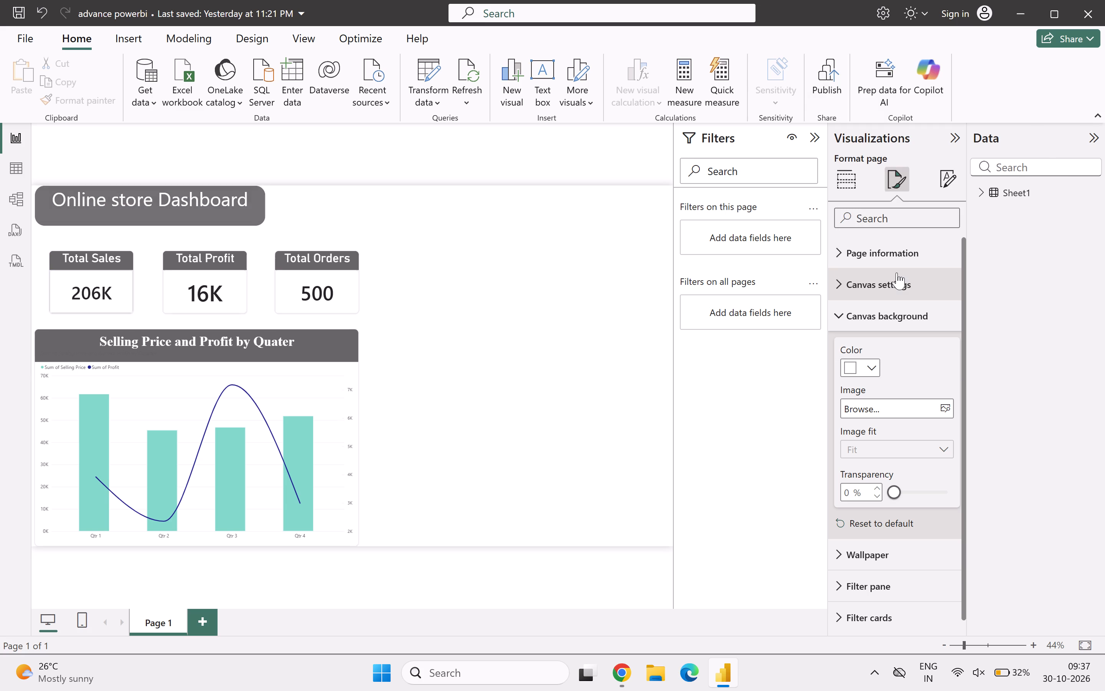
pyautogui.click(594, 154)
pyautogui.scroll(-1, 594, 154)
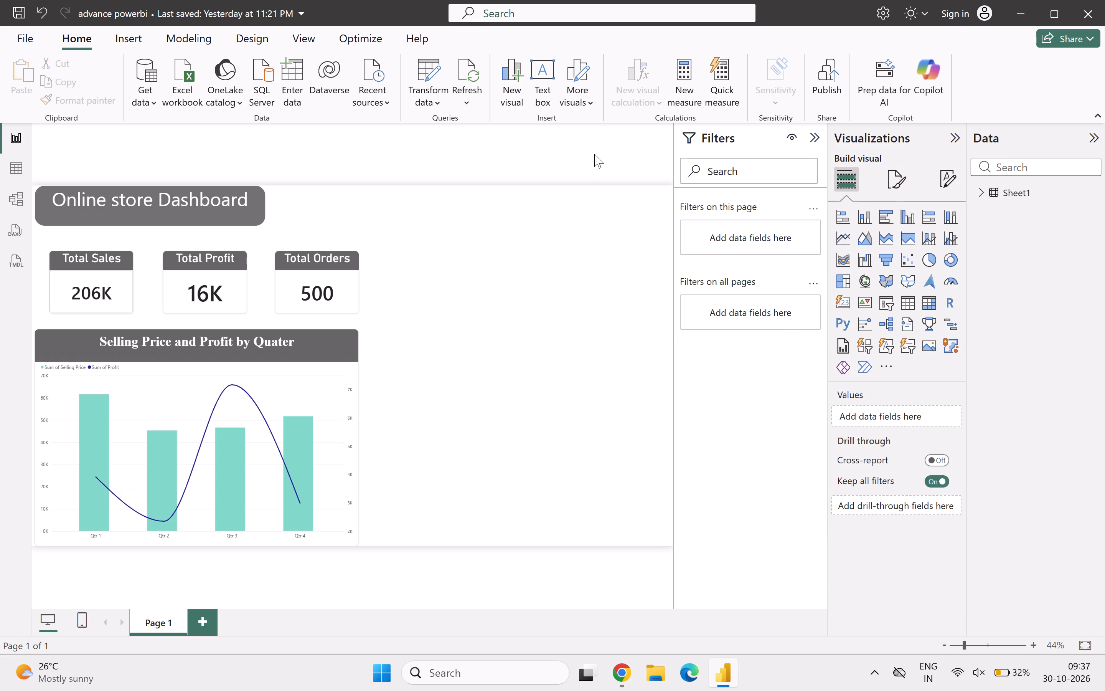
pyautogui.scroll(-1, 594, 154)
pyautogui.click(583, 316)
# Check the page's canvas settings and the wallpaper's transparency.
pyautogui.click(888, 173)
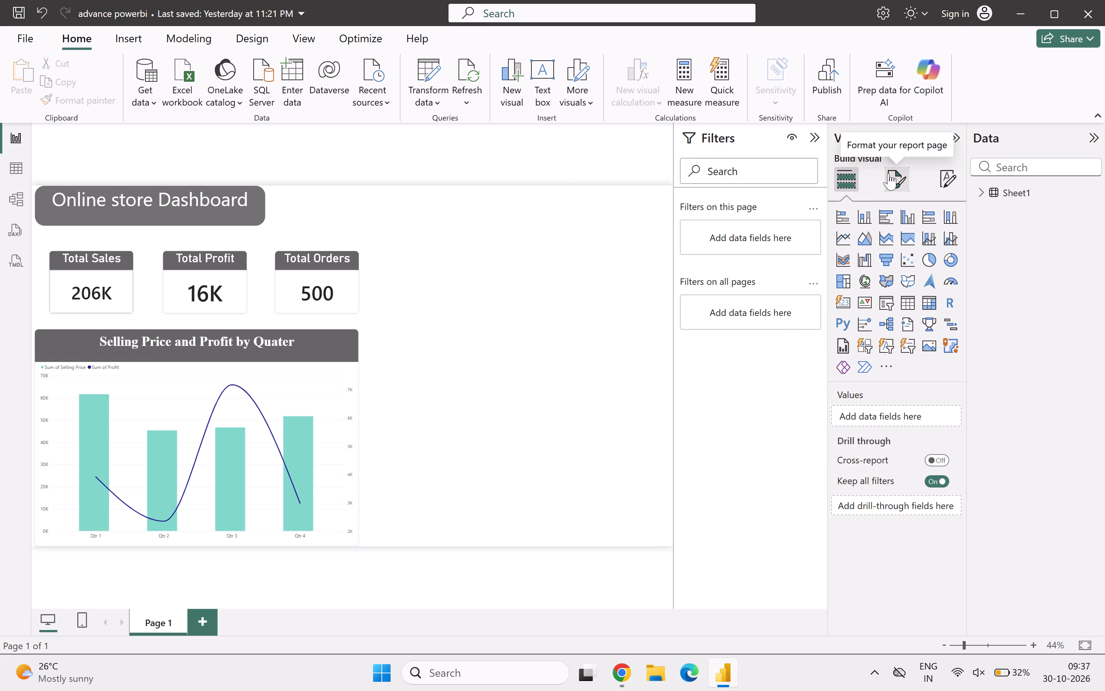
pyautogui.click(884, 283)
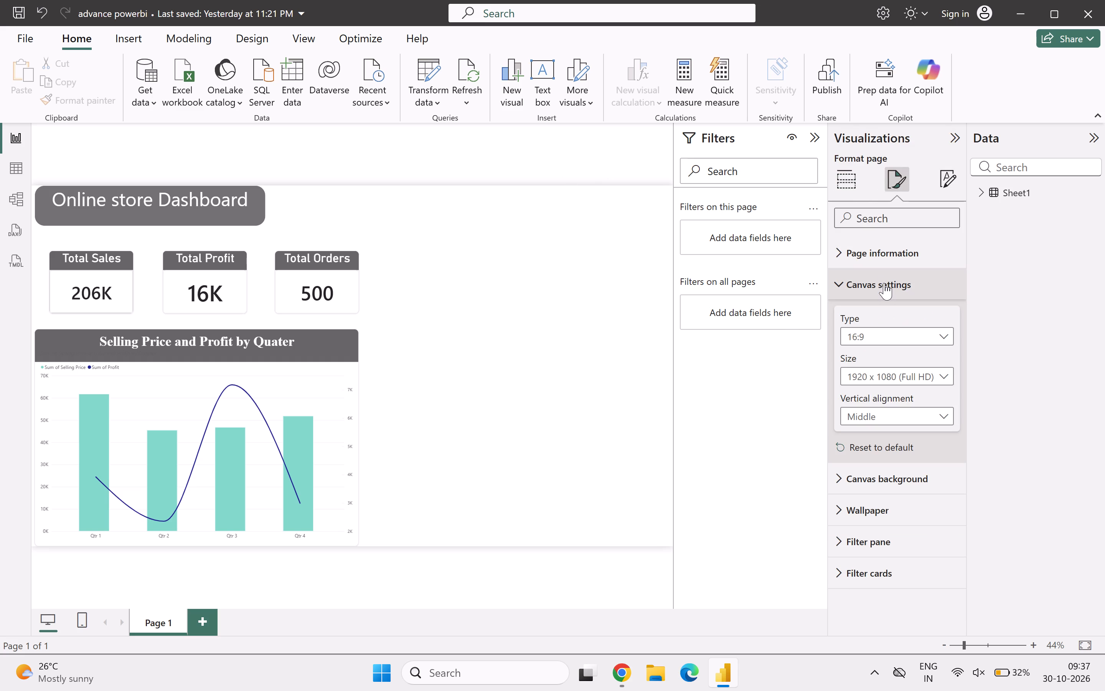
pyautogui.click(885, 282)
pyautogui.click(889, 348)
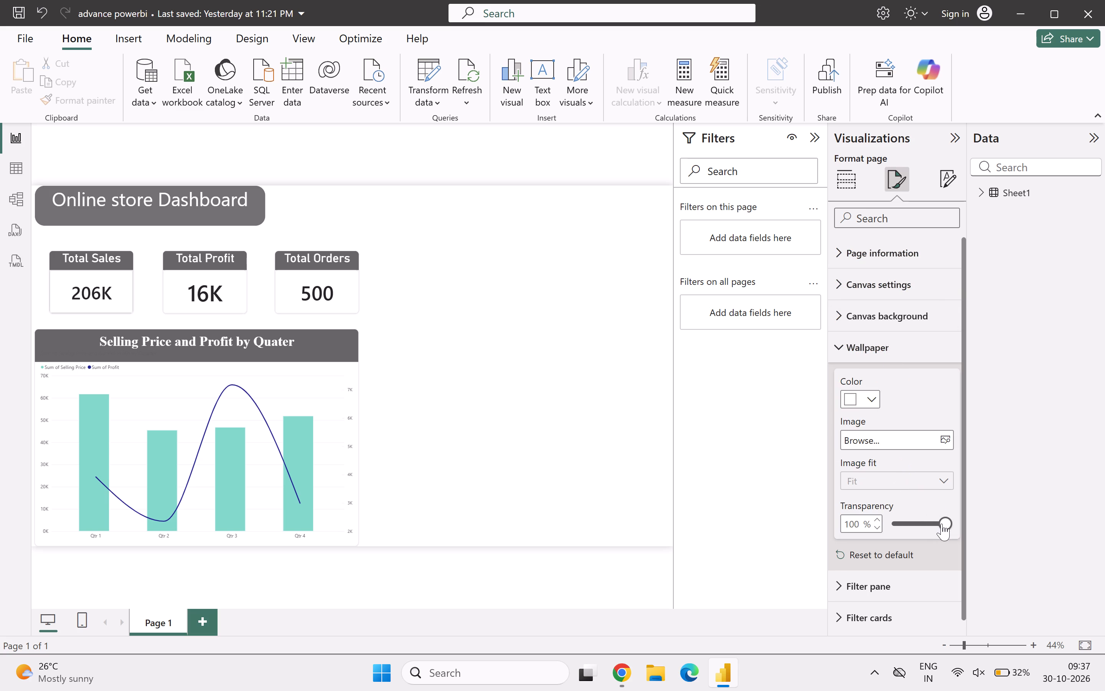
pyautogui.moveTo(942, 524); pyautogui.dragTo(1020, 527)
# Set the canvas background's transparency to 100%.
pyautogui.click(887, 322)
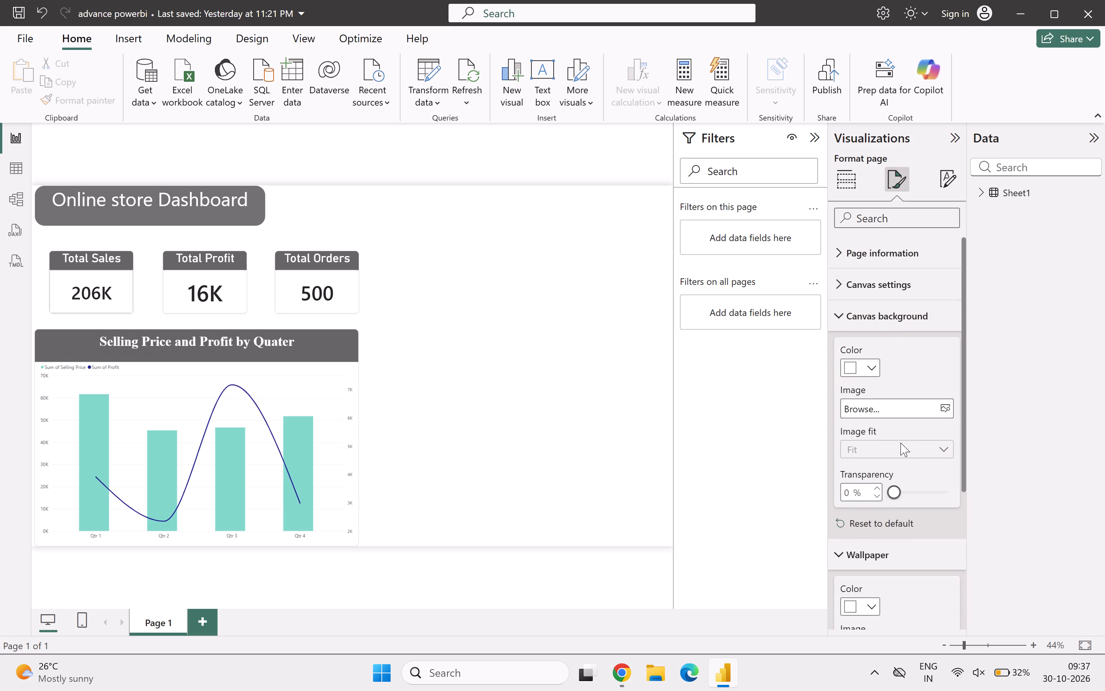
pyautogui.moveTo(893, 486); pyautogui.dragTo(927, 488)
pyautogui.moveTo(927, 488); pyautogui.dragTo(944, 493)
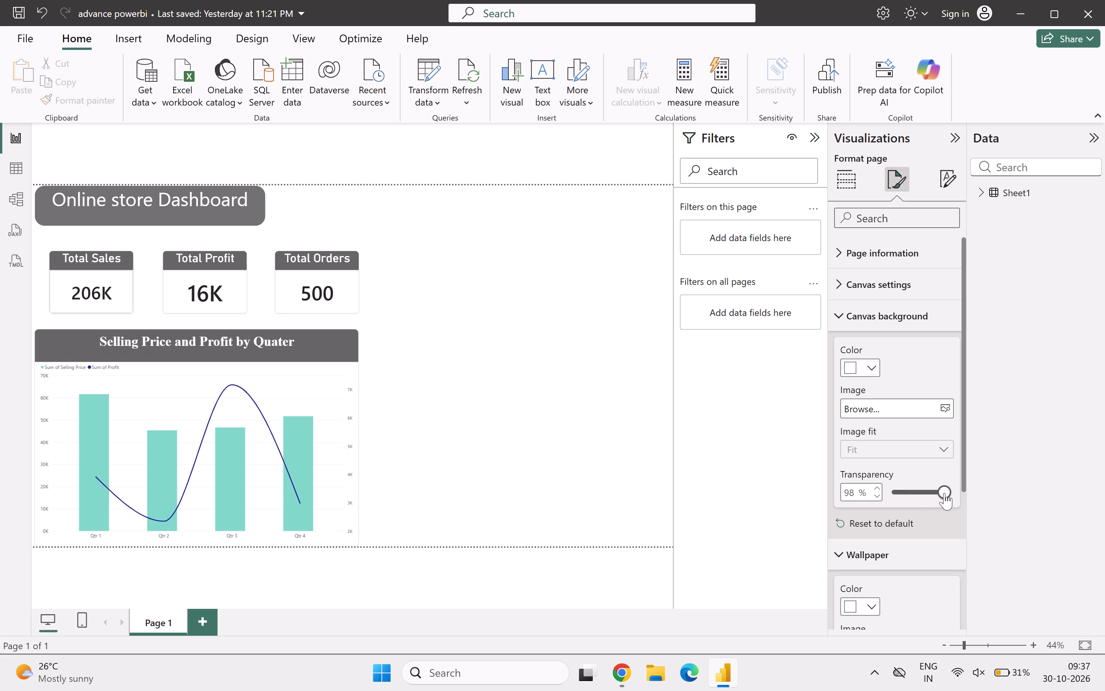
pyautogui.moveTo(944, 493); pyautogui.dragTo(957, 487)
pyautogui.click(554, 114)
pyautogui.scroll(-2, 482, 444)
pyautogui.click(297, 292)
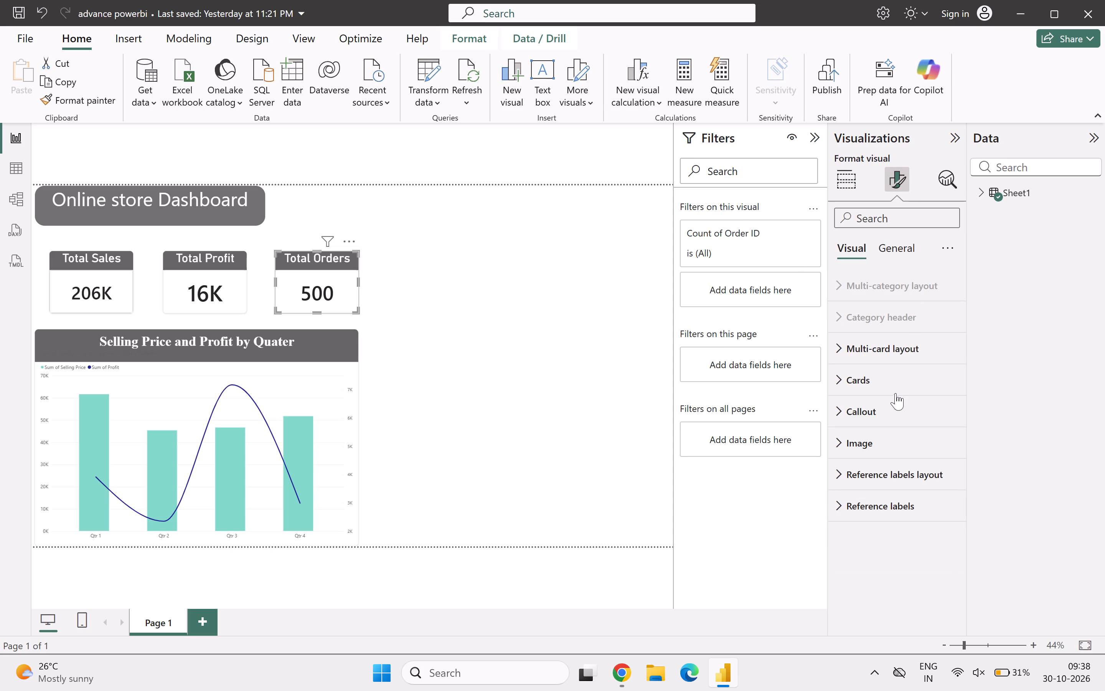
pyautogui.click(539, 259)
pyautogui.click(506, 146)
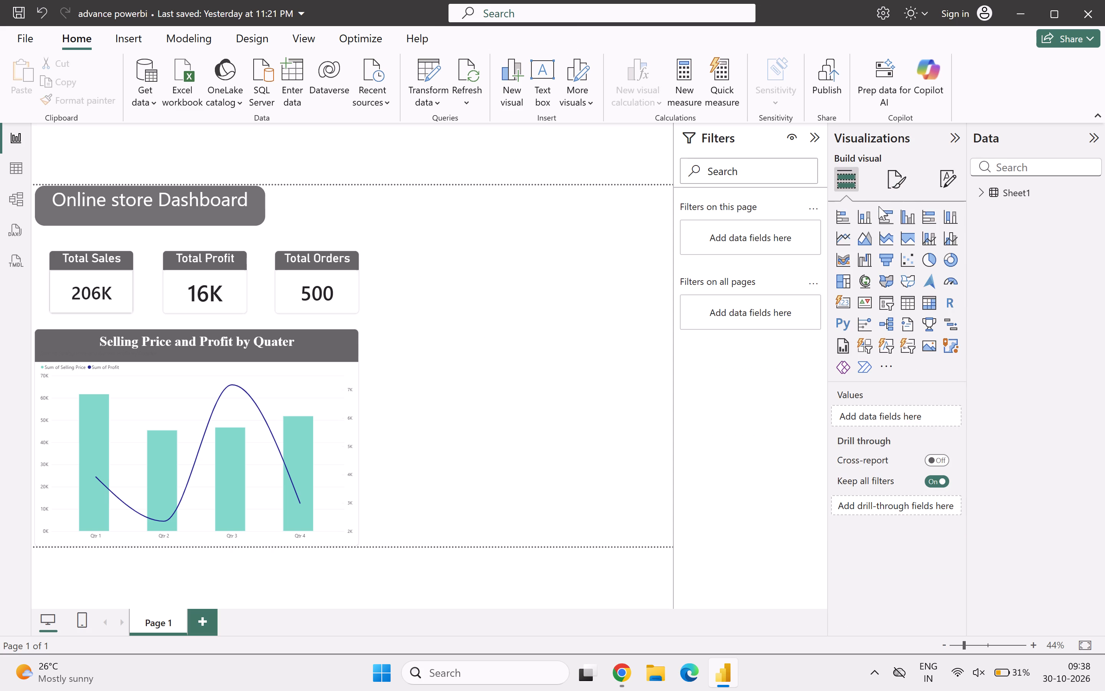
# Set the canvas background's transparency to 53%.
pyautogui.click(895, 175)
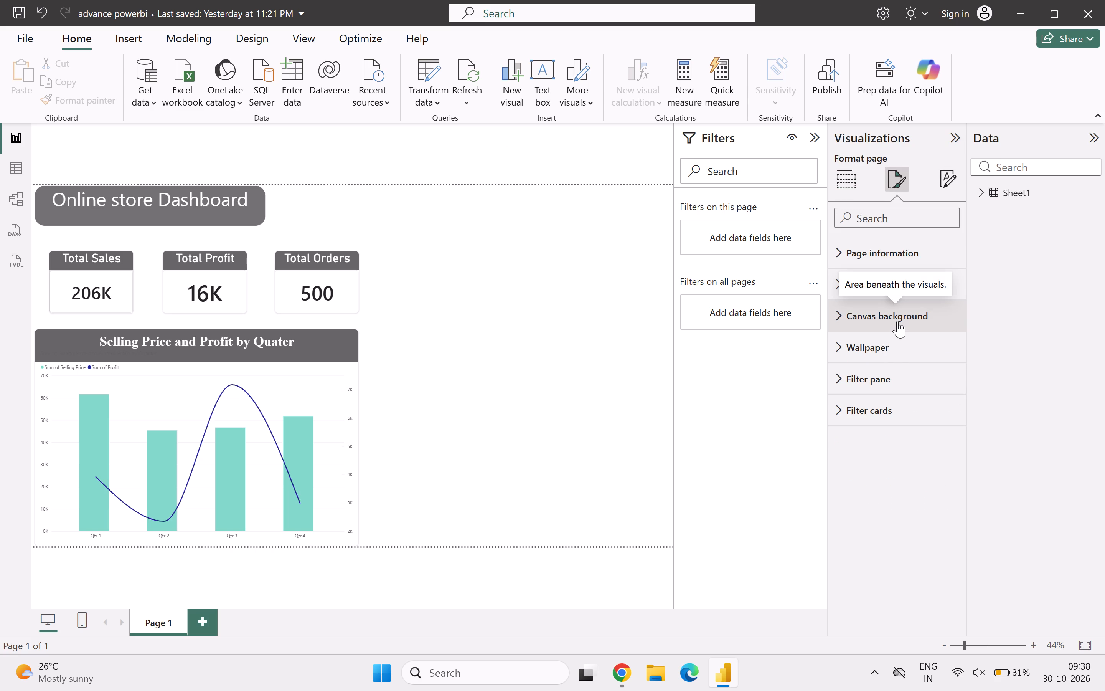
pyautogui.click(897, 321)
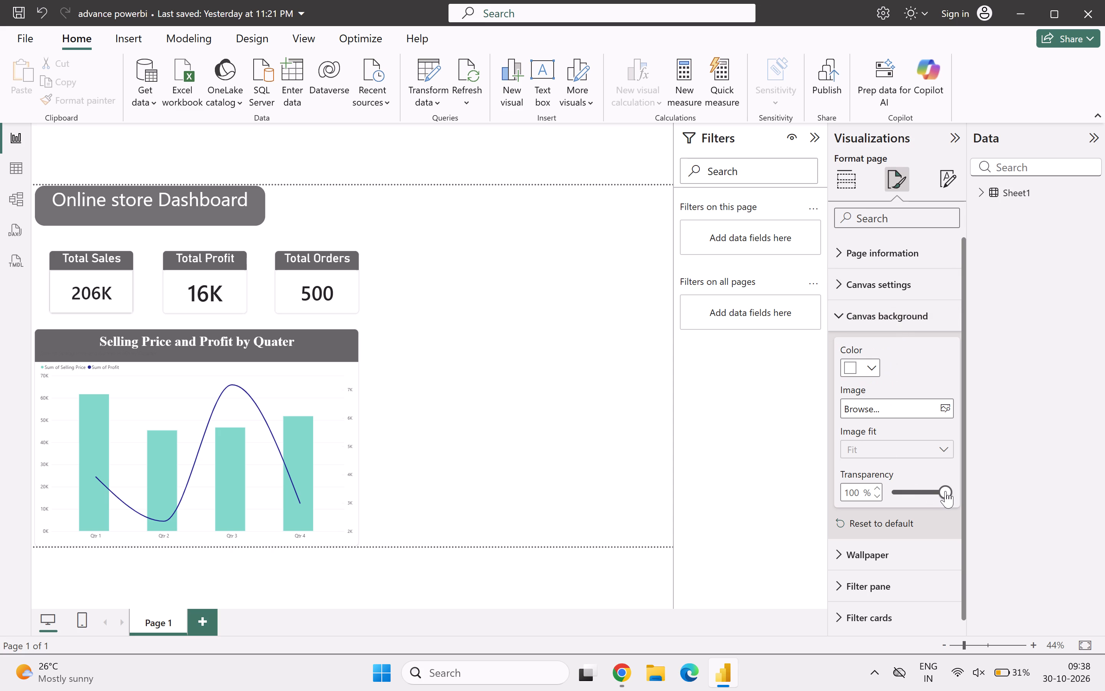
pyautogui.moveTo(945, 491); pyautogui.dragTo(940, 491)
pyautogui.press('Left')
pyautogui.press('Left')
pyautogui.press('Left')
pyautogui.press('Left')
pyautogui.press('Left')
pyautogui.press('Left')
pyautogui.press('Left')
pyautogui.press('Left')
pyautogui.press('Left')
pyautogui.press('Left')
pyautogui.press('Left')
pyautogui.press('Left')
pyautogui.press('Left')
pyautogui.press('Left')
pyautogui.press('Left')
pyautogui.press('Left')
pyautogui.press('Left')
pyautogui.press('Left')
pyautogui.press('Left')
pyautogui.press('Left')
pyautogui.press('Left')
pyautogui.press('Left')
pyautogui.press('Left')
pyautogui.press('Left')
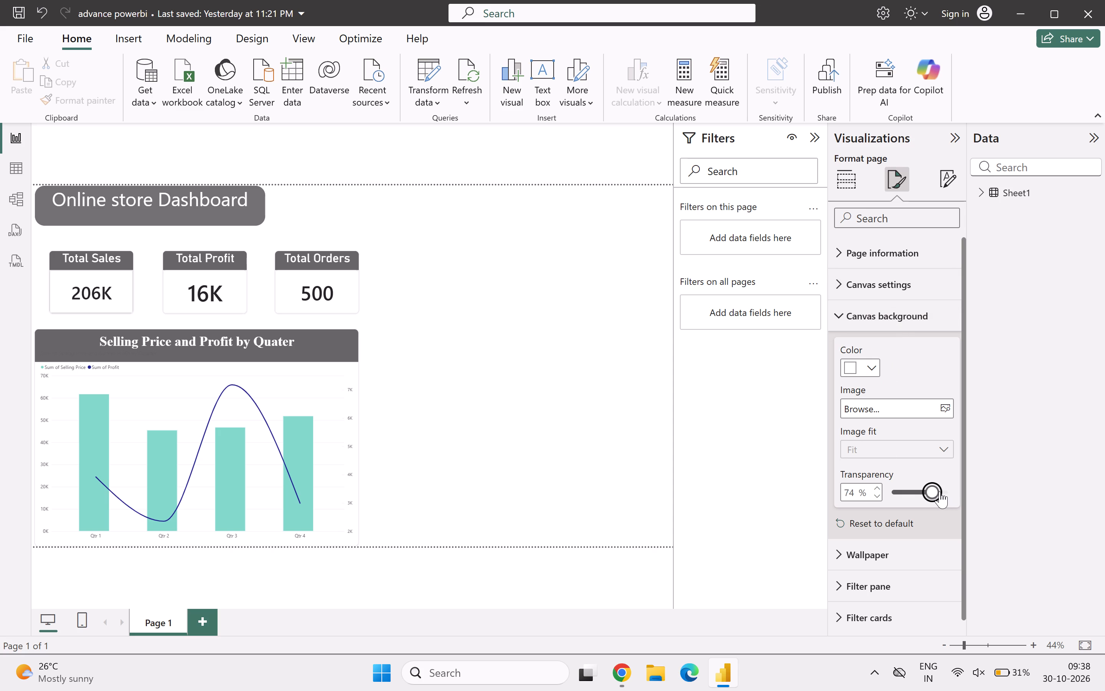
pyautogui.press('Left')
pyautogui.press('Left')
pyautogui.press('Left')
pyautogui.press('Left')
pyautogui.press('Left')
pyautogui.press('Left')
pyautogui.press('Left')
pyautogui.press('Left')
pyautogui.press('Left')
pyautogui.press('Left')
pyautogui.press('Left')
pyautogui.press('Left')
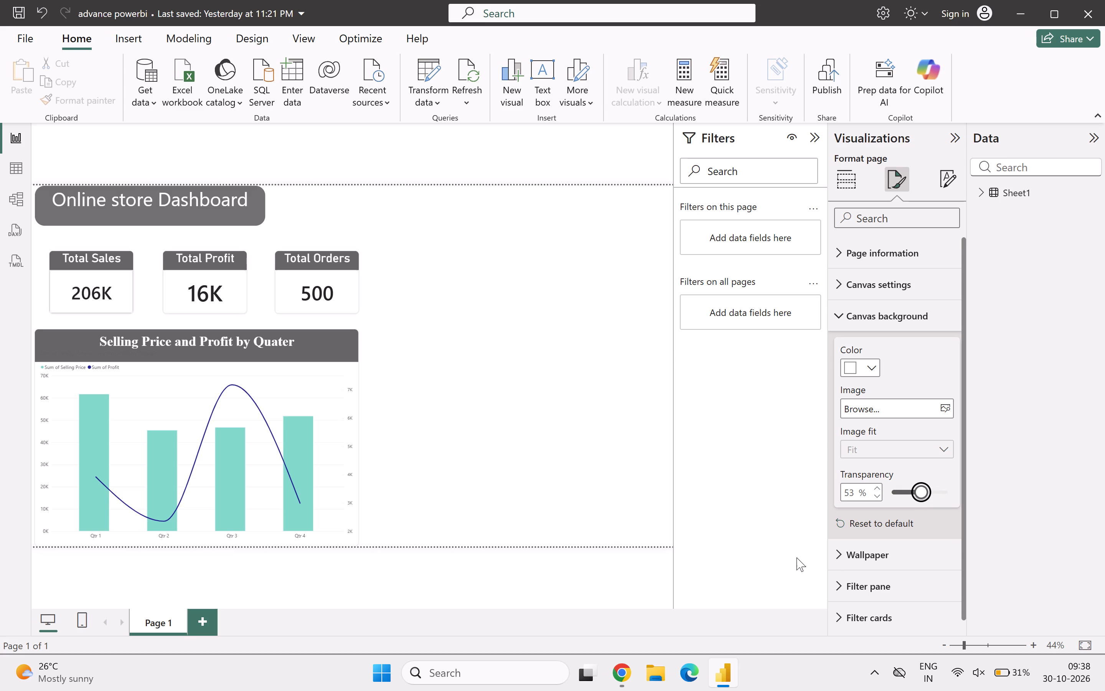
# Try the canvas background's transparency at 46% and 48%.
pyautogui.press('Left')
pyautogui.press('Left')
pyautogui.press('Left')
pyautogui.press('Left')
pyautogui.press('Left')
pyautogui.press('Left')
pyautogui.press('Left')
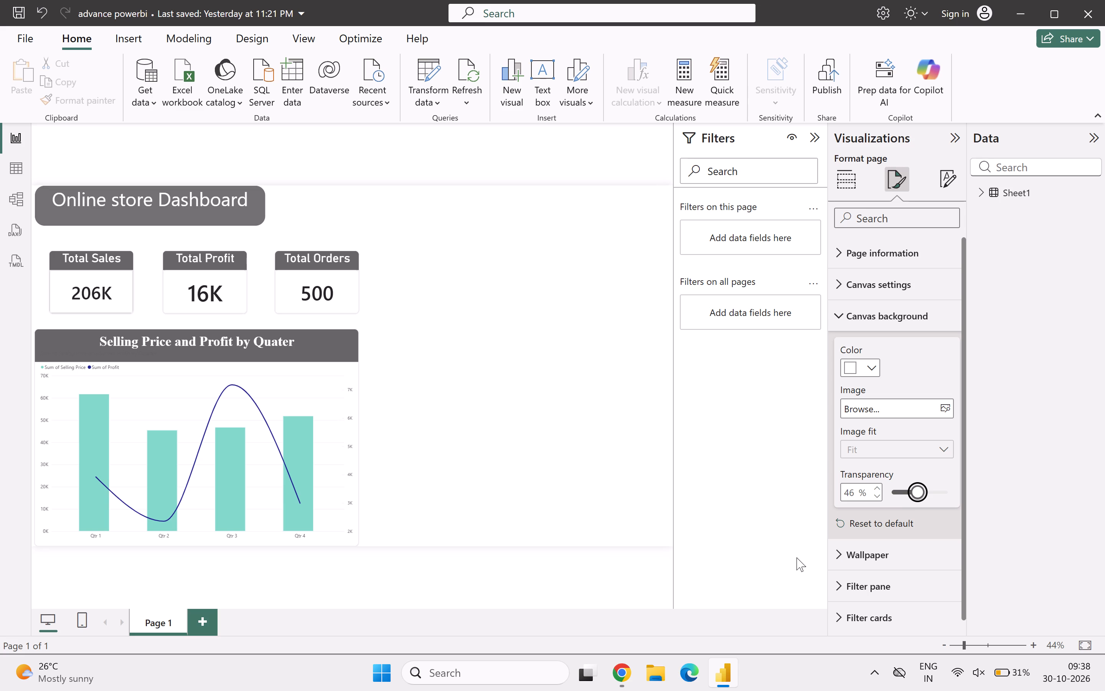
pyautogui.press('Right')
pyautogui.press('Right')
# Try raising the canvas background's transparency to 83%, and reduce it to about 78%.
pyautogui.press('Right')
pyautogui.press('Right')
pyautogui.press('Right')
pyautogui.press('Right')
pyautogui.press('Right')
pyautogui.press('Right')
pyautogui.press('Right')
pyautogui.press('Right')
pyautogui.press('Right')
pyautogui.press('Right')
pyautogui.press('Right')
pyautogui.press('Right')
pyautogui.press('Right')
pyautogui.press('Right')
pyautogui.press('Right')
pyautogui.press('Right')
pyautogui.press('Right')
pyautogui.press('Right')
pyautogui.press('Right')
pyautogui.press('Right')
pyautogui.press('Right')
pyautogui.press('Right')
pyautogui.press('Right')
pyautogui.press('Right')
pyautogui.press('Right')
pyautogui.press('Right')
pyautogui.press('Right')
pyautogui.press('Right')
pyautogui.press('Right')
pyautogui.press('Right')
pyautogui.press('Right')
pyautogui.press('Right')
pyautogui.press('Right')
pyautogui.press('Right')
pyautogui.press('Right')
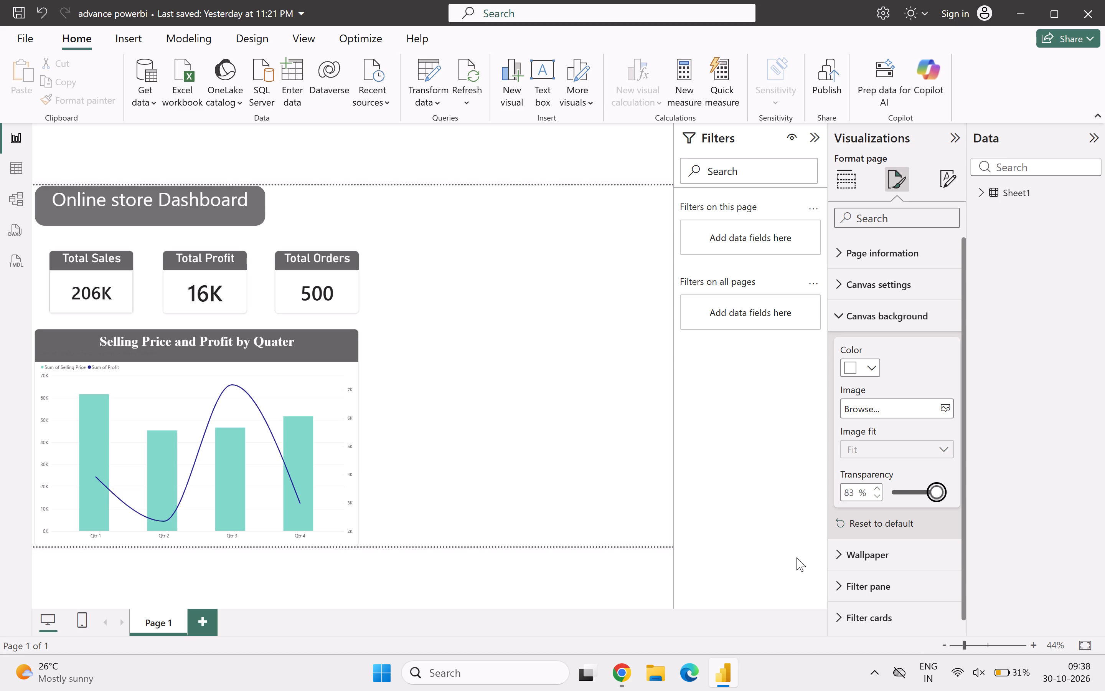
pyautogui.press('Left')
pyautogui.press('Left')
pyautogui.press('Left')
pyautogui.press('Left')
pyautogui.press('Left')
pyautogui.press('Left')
# Set the canvas background's transparency to 100% and leave the page formatting.
pyautogui.press('Right')
pyautogui.press('Right')
pyautogui.press('Right')
pyautogui.press('Right')
pyautogui.press('Right')
pyautogui.press('Right')
pyautogui.press('Right')
pyautogui.press('Right')
pyautogui.press('Right')
pyautogui.press('Right')
pyautogui.press('Right')
pyautogui.press('Right')
pyautogui.press('Right')
pyautogui.press('Right')
pyautogui.press('Right')
pyautogui.press('Right')
pyautogui.press('Right')
pyautogui.press('Right')
pyautogui.press('Right')
pyautogui.press('Right')
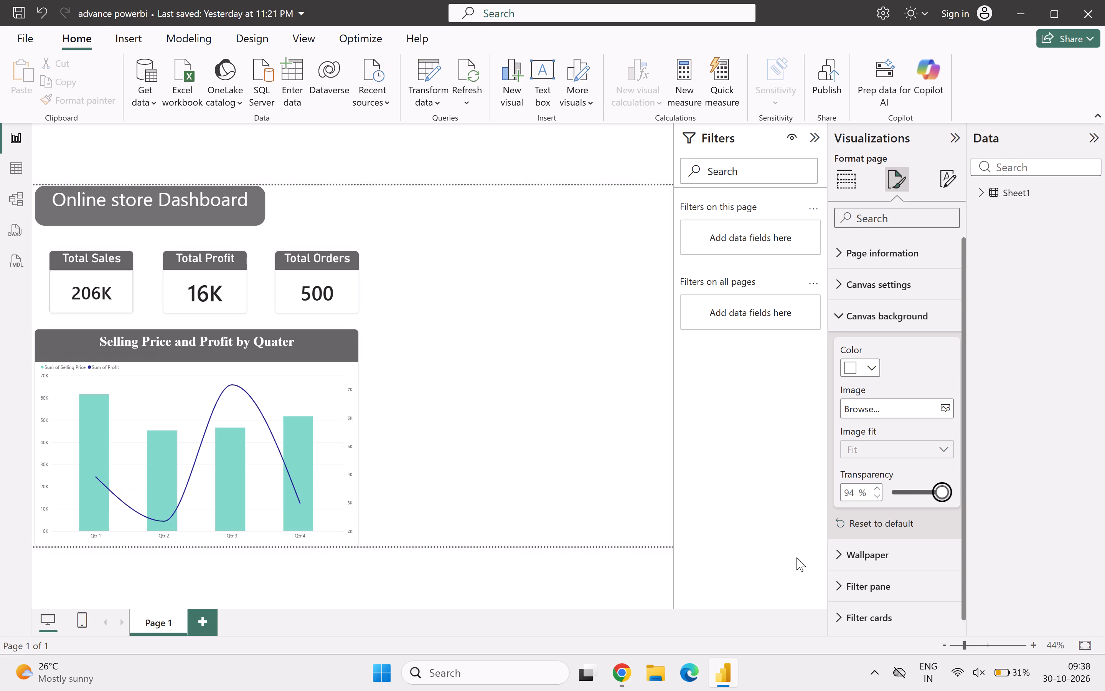
pyautogui.click(1095, 301)
pyautogui.scroll(-3, 377, 272)
pyautogui.click(381, 347)
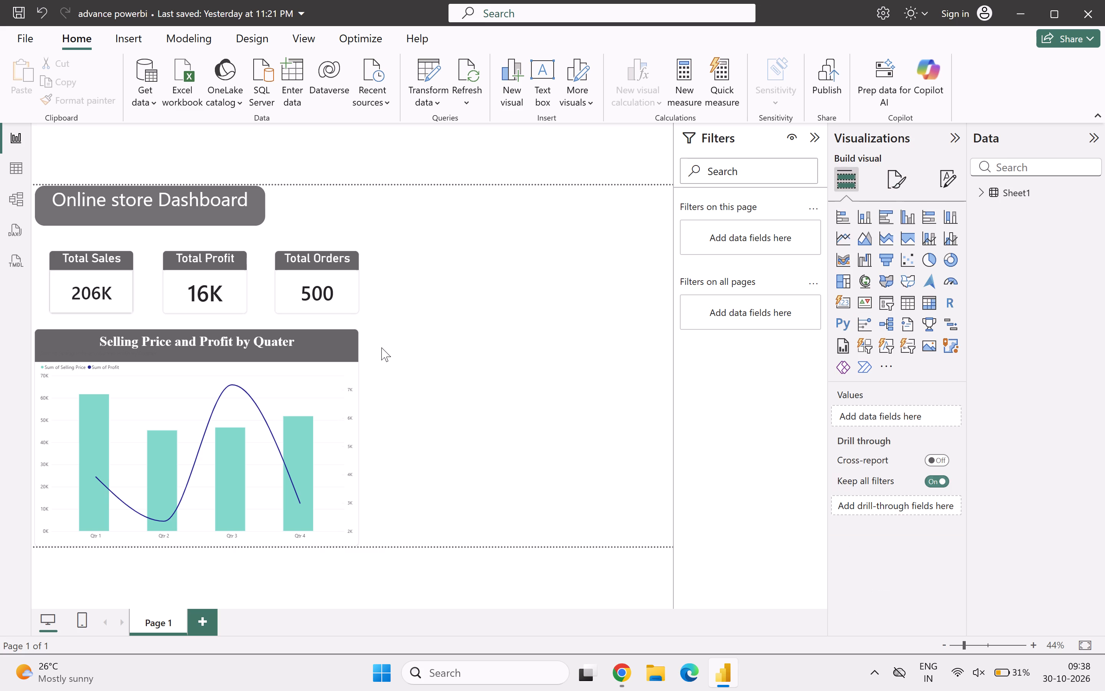
# Resize the Selling Price and Profit by Quater chart slightly shorter, ending just above the page's lower edge and aligned with the Total Orders card.
pyautogui.click(316, 384)
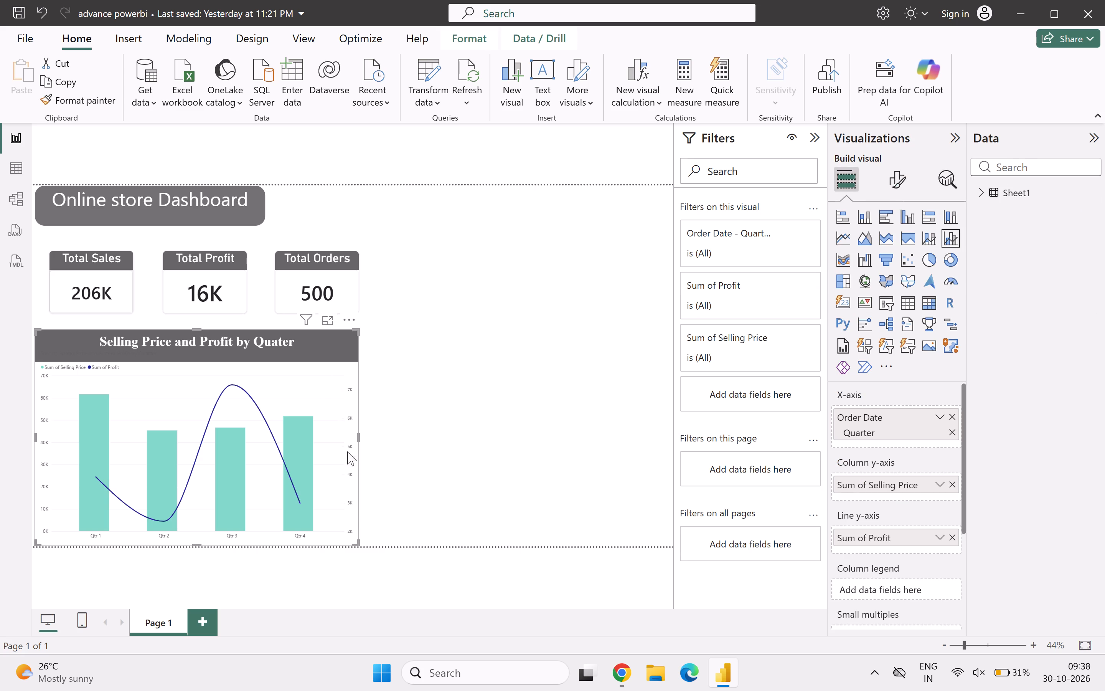
pyautogui.moveTo(358, 541); pyautogui.dragTo(344, 529)
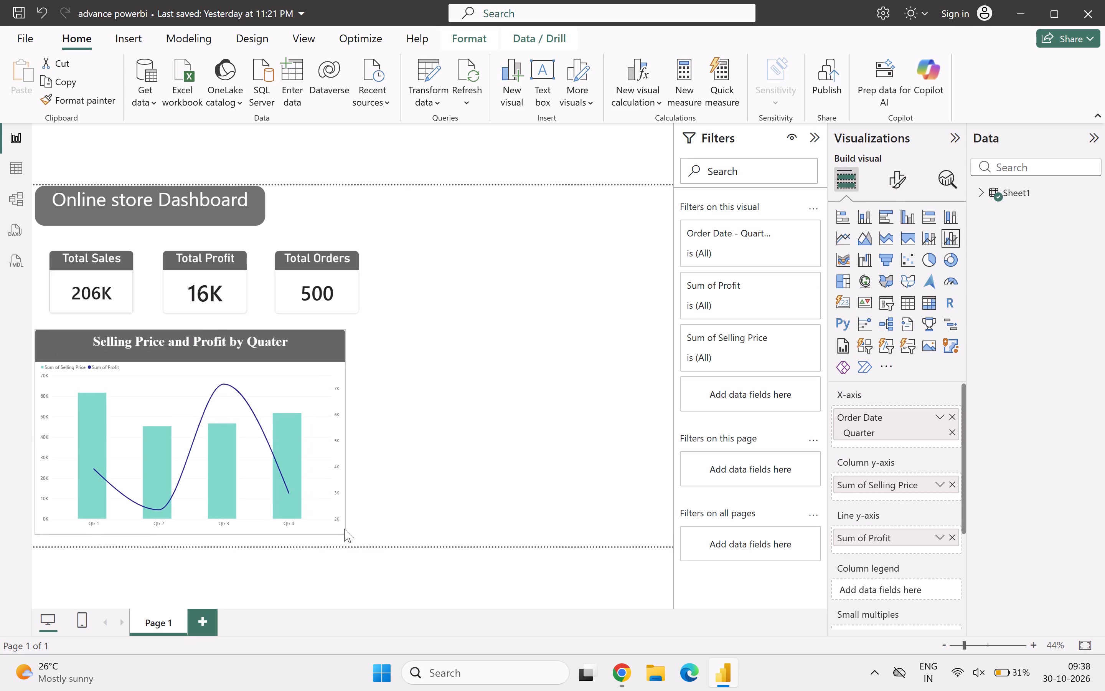
pyautogui.moveTo(344, 529); pyautogui.dragTo(349, 531)
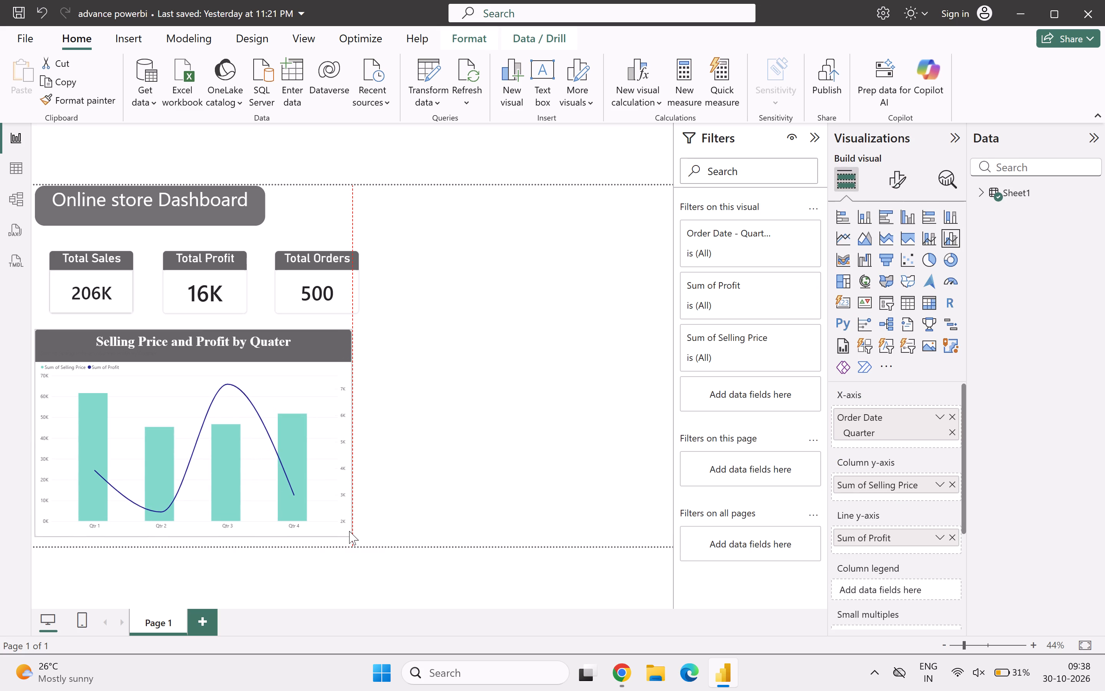
pyautogui.moveTo(349, 531); pyautogui.dragTo(356, 534)
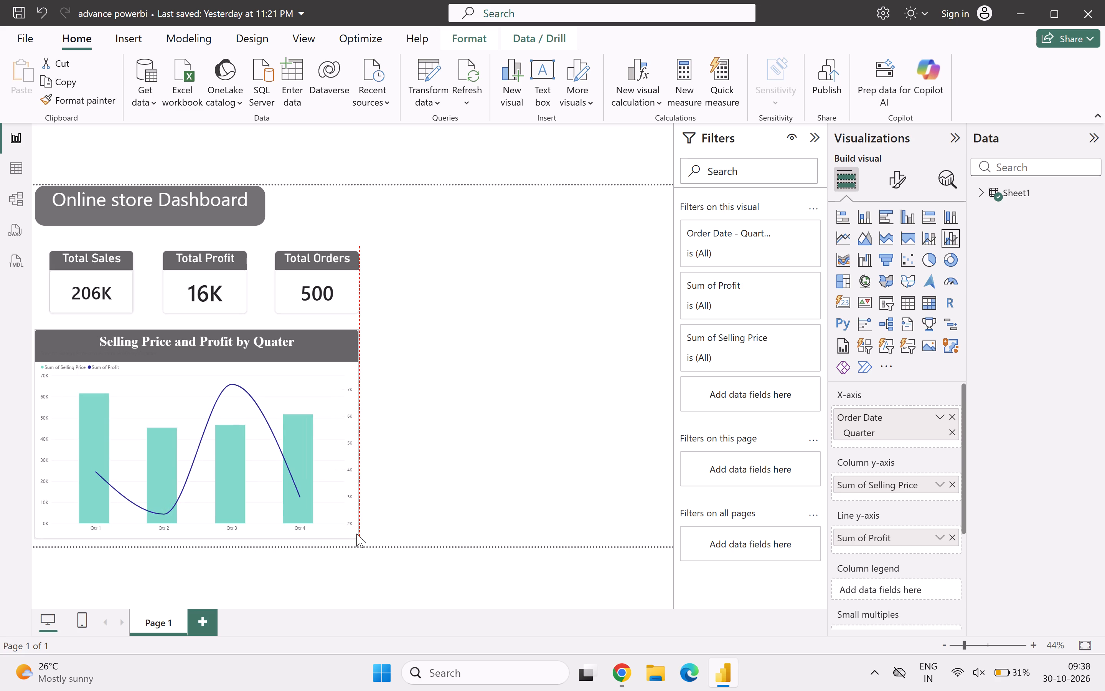
pyautogui.moveTo(356, 534); pyautogui.dragTo(360, 536)
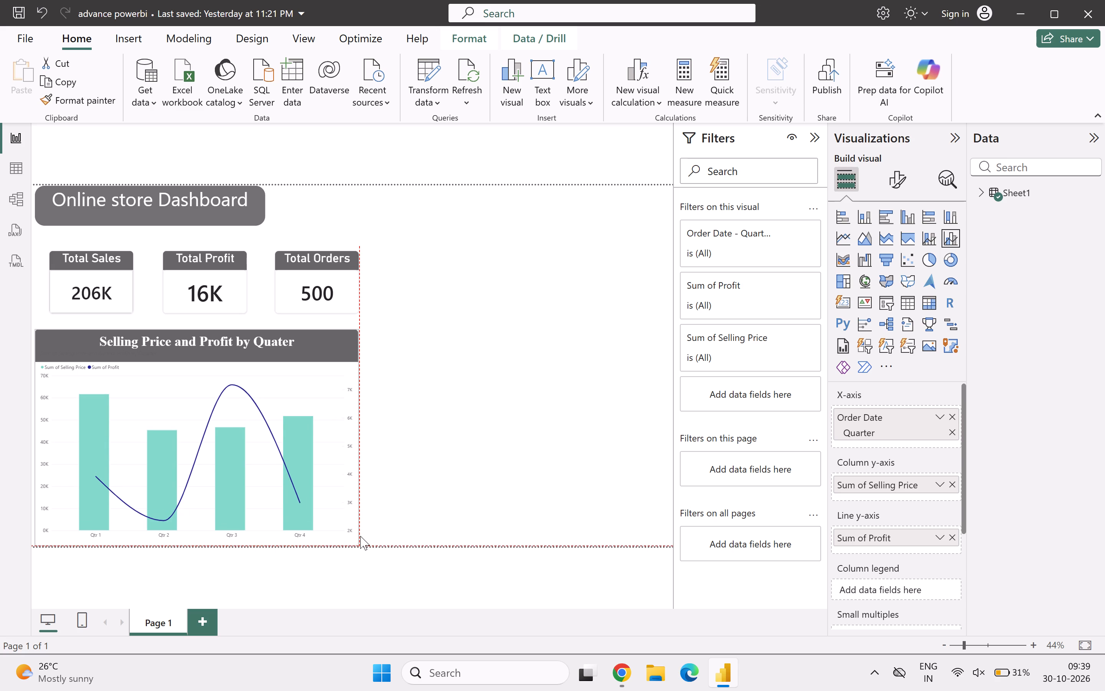
pyautogui.moveTo(360, 536); pyautogui.dragTo(359, 533)
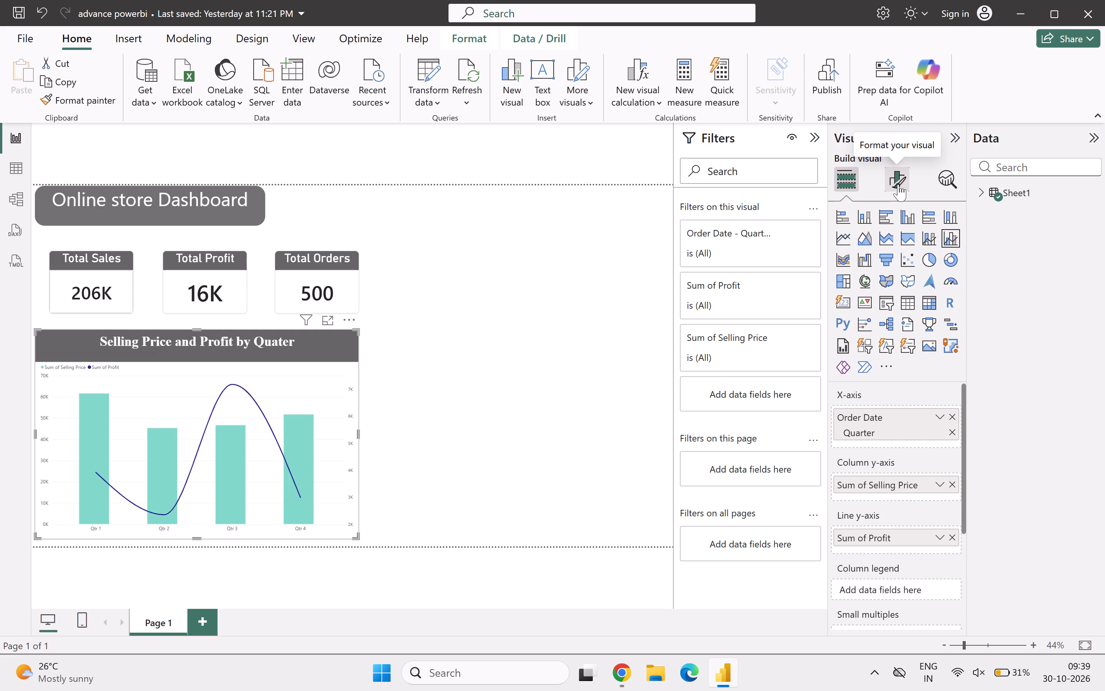
# Open the chart's formatting options, then deselect the chart and open the page's formatting options.
pyautogui.click(898, 184)
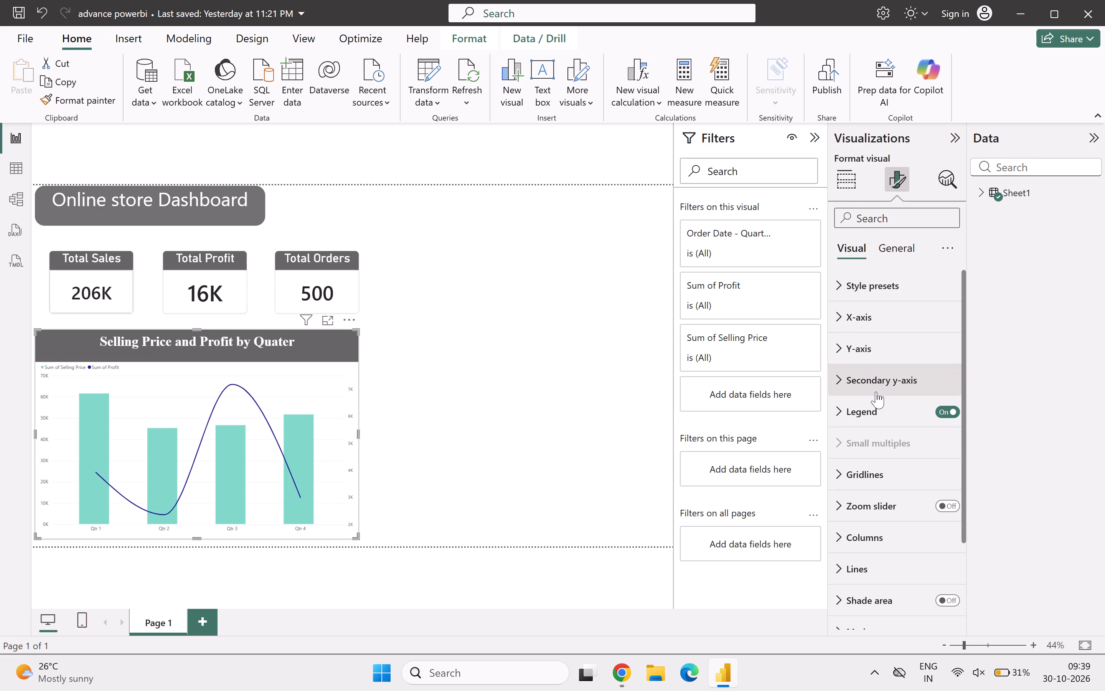
pyautogui.click(647, 579)
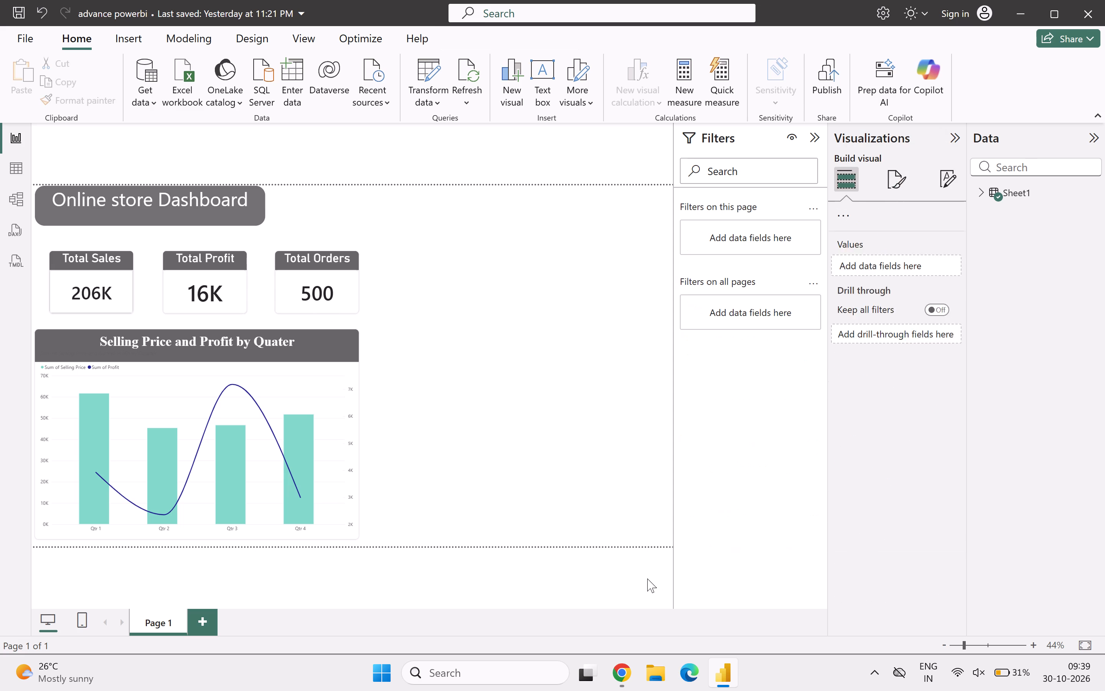
pyautogui.click(892, 182)
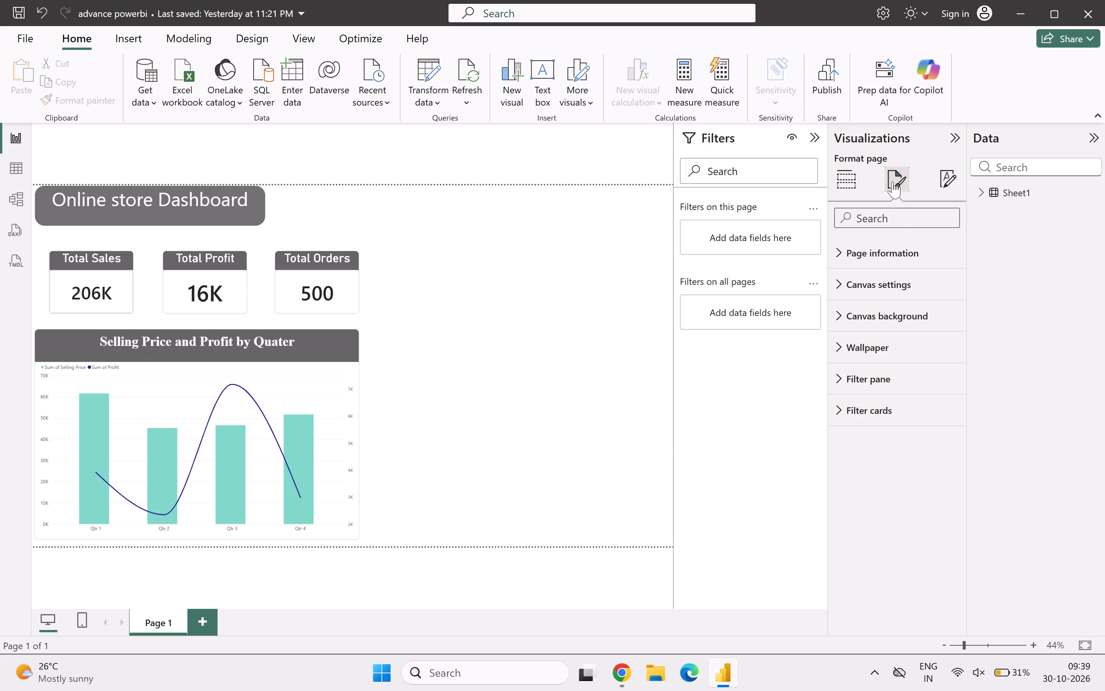
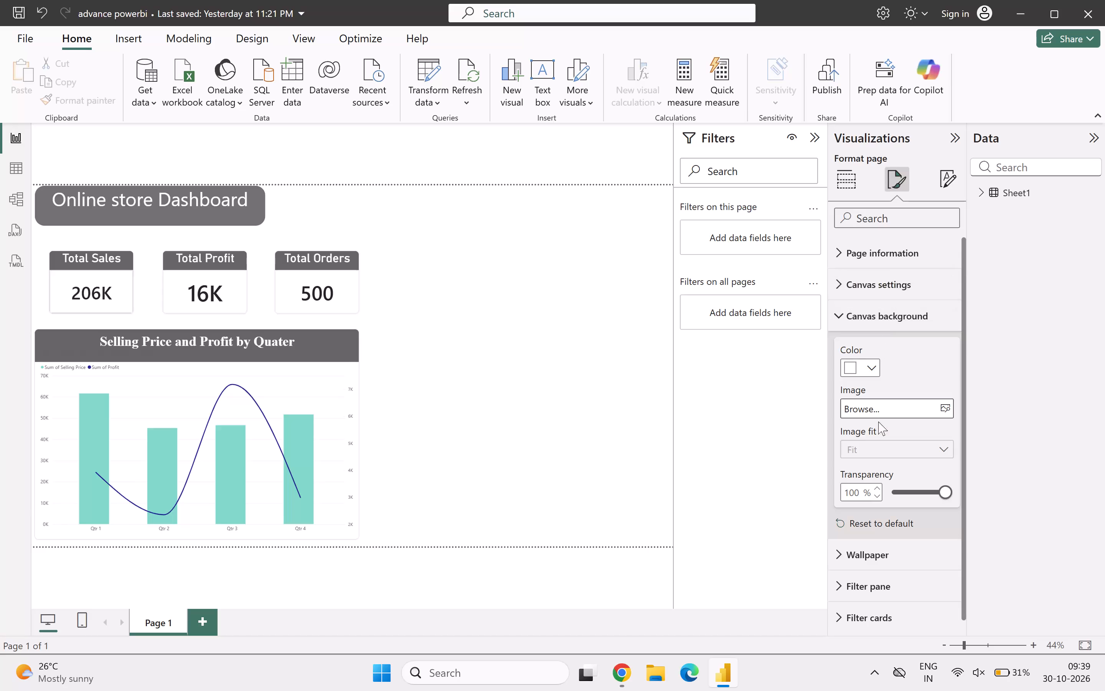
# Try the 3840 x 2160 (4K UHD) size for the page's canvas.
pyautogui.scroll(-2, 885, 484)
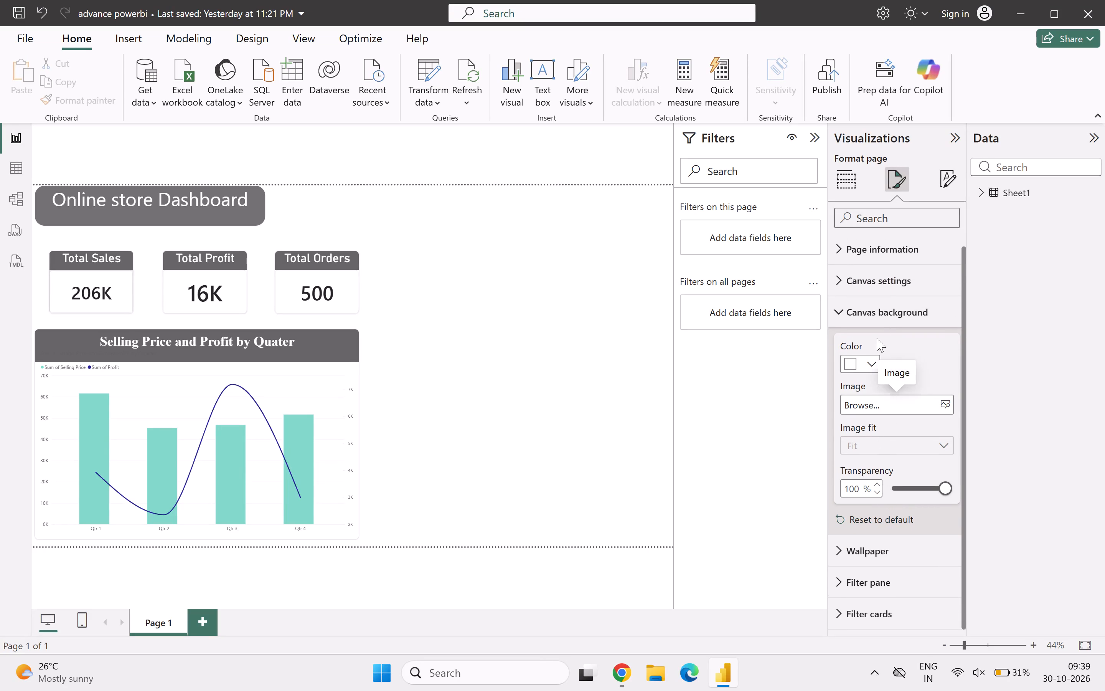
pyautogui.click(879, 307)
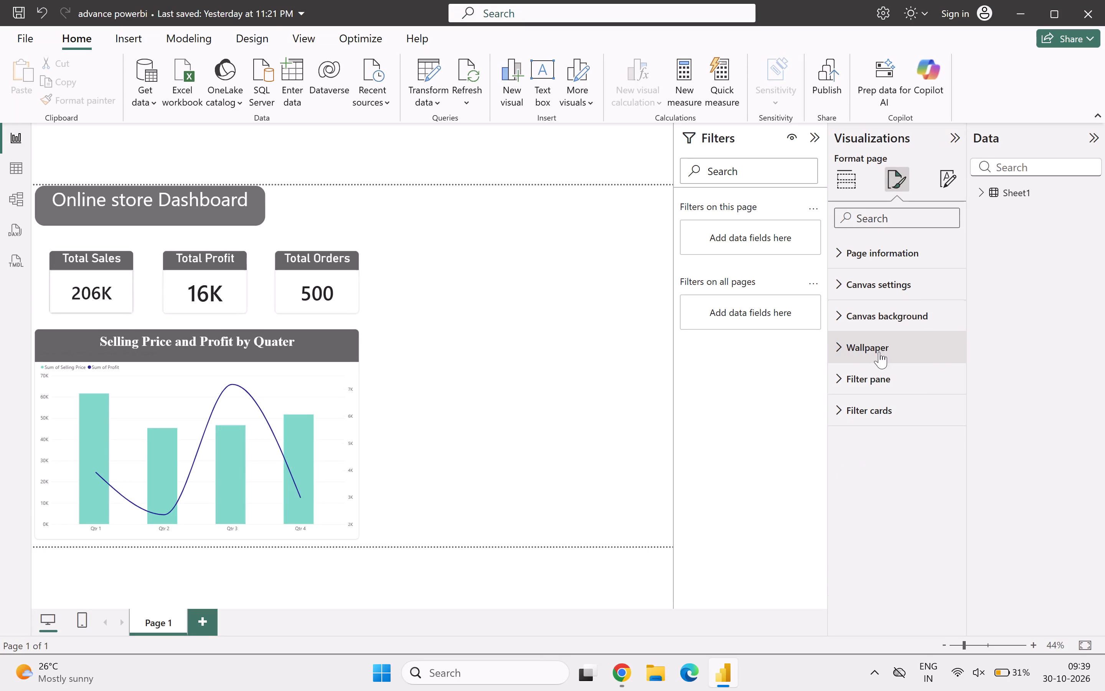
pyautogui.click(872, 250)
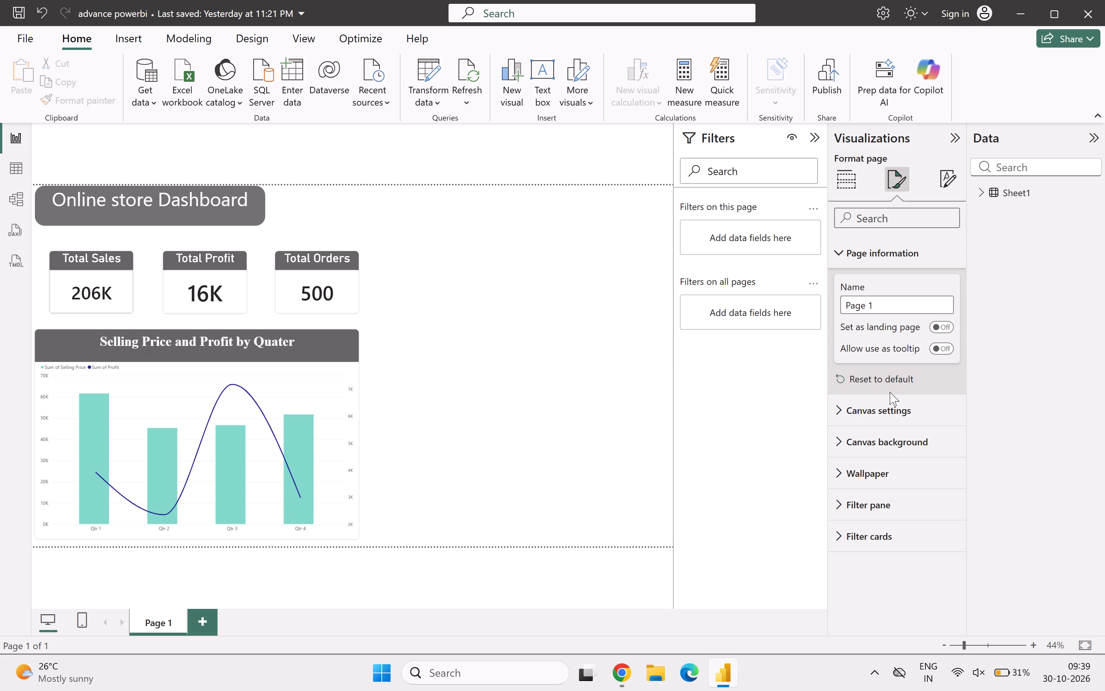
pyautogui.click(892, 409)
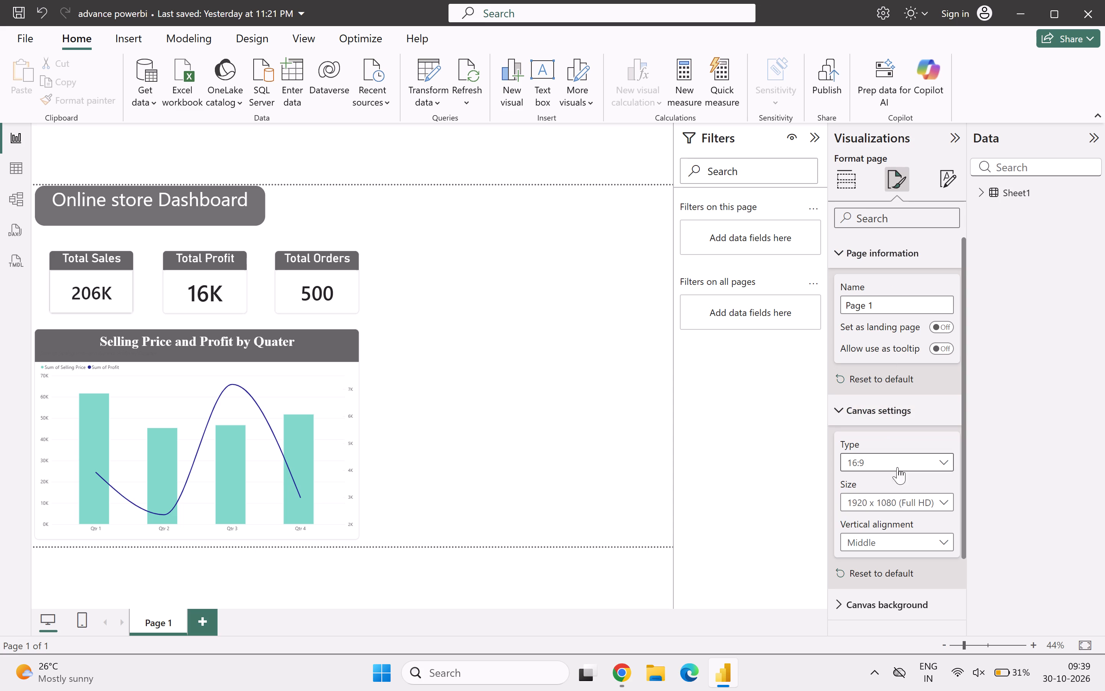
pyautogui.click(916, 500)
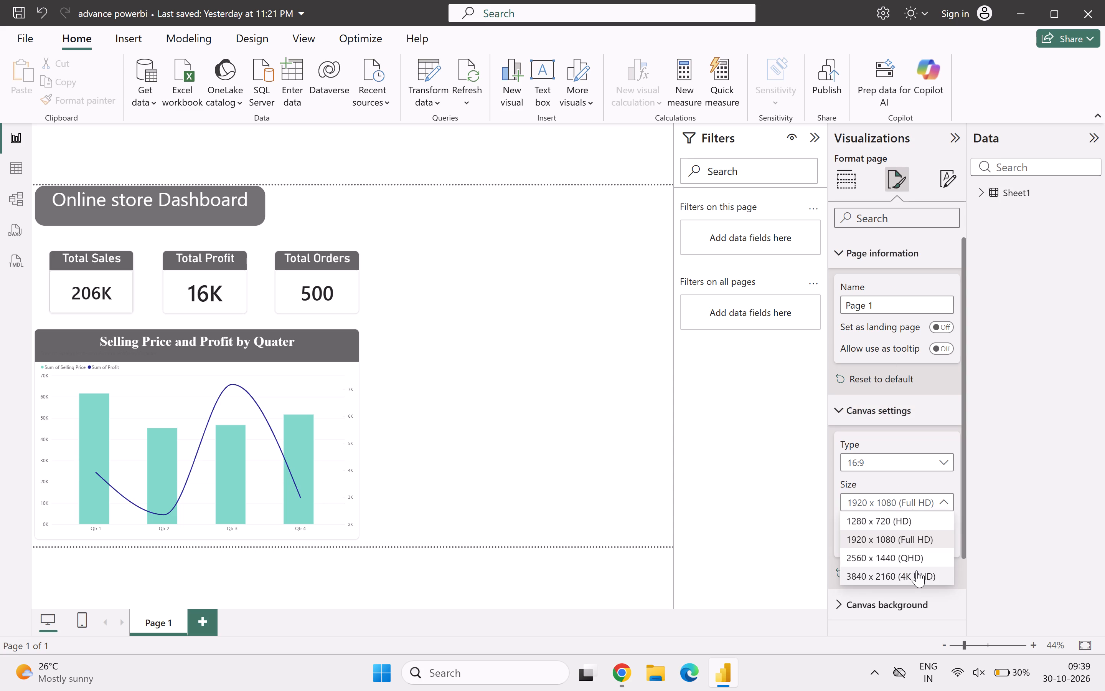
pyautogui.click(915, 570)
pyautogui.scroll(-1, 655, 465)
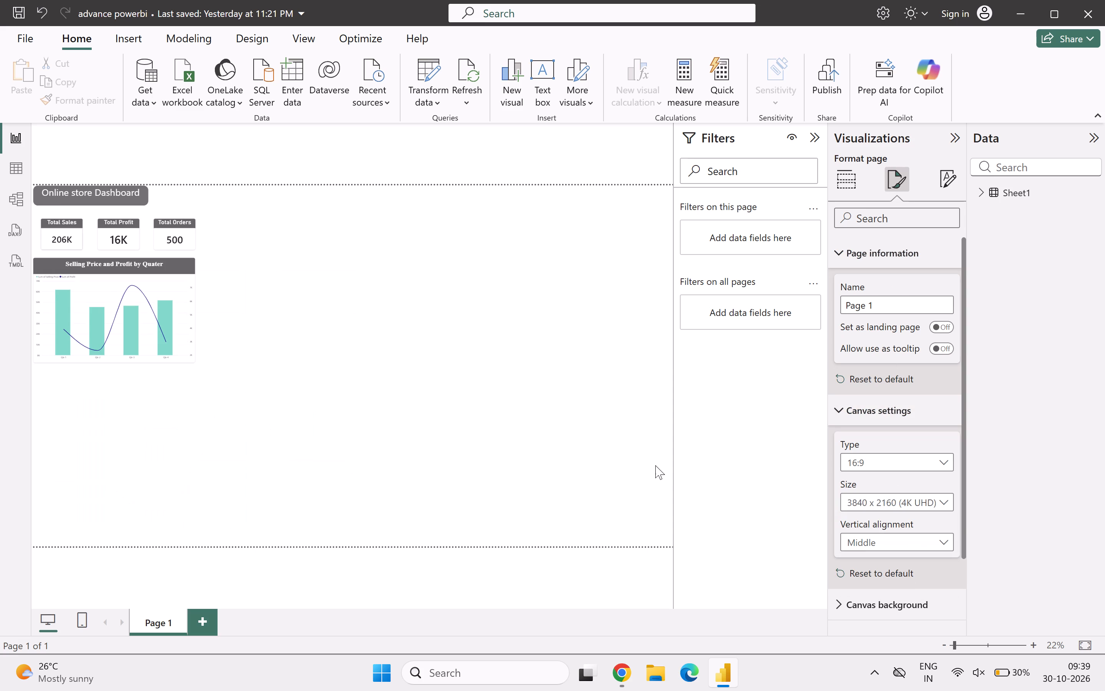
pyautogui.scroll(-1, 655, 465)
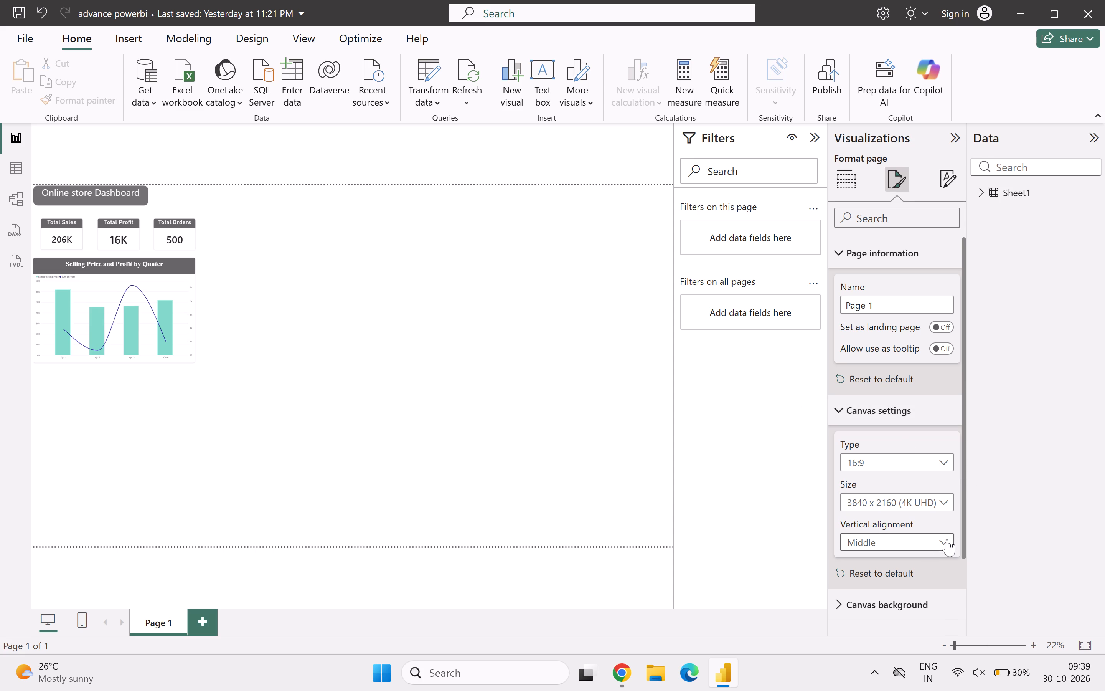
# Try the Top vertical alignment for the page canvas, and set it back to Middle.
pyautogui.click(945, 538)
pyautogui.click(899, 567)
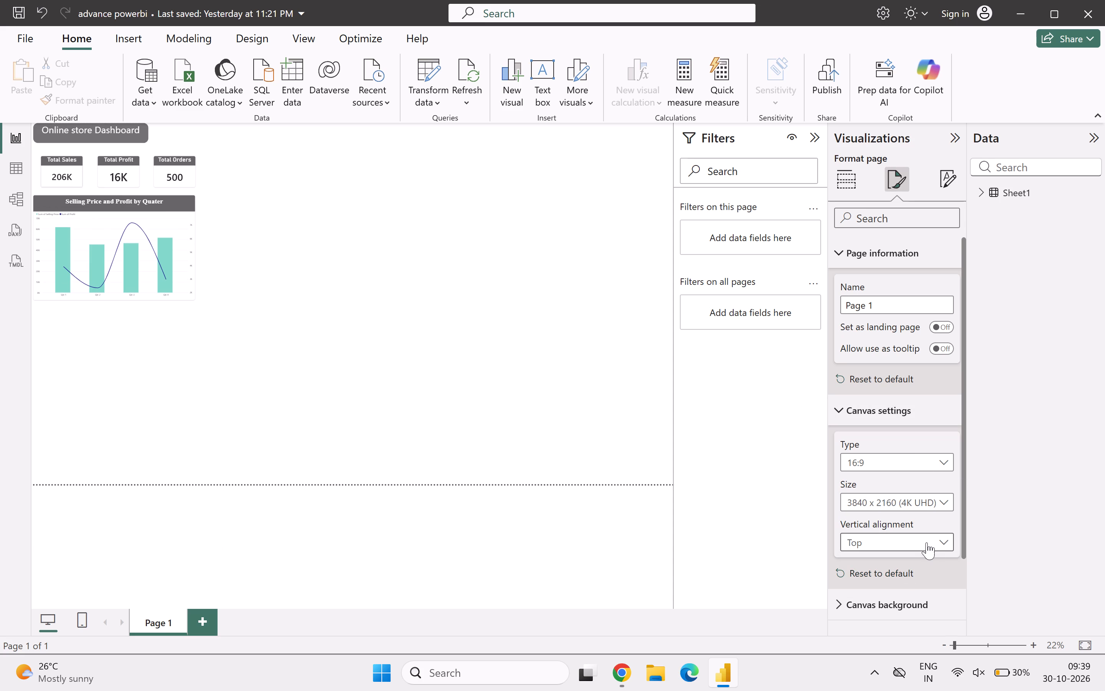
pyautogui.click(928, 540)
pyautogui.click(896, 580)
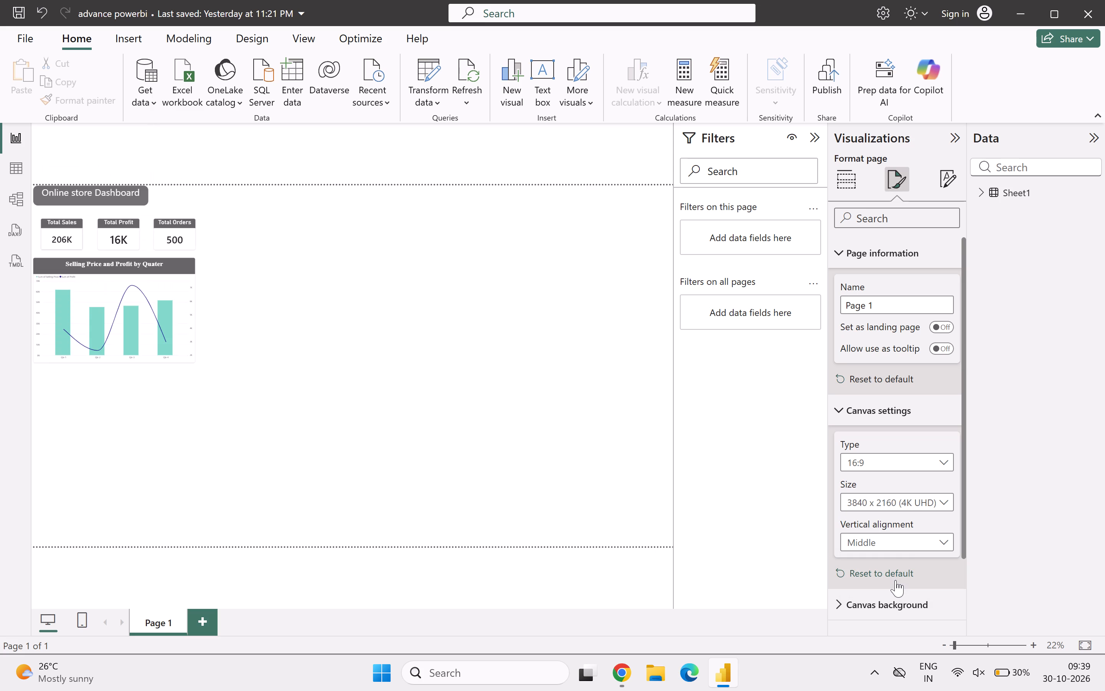
# Set the page's canvas size to 2560 x 1440 (QHD) and leave the page formatting.
pyautogui.click(927, 503)
pyautogui.click(886, 559)
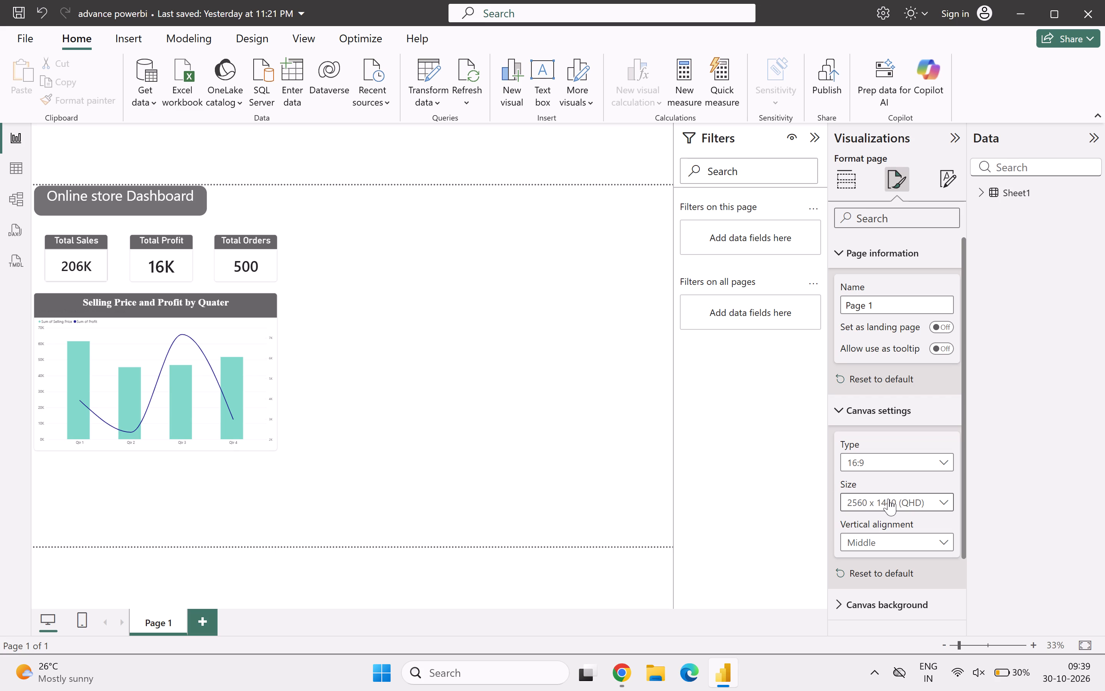
pyautogui.click(421, 380)
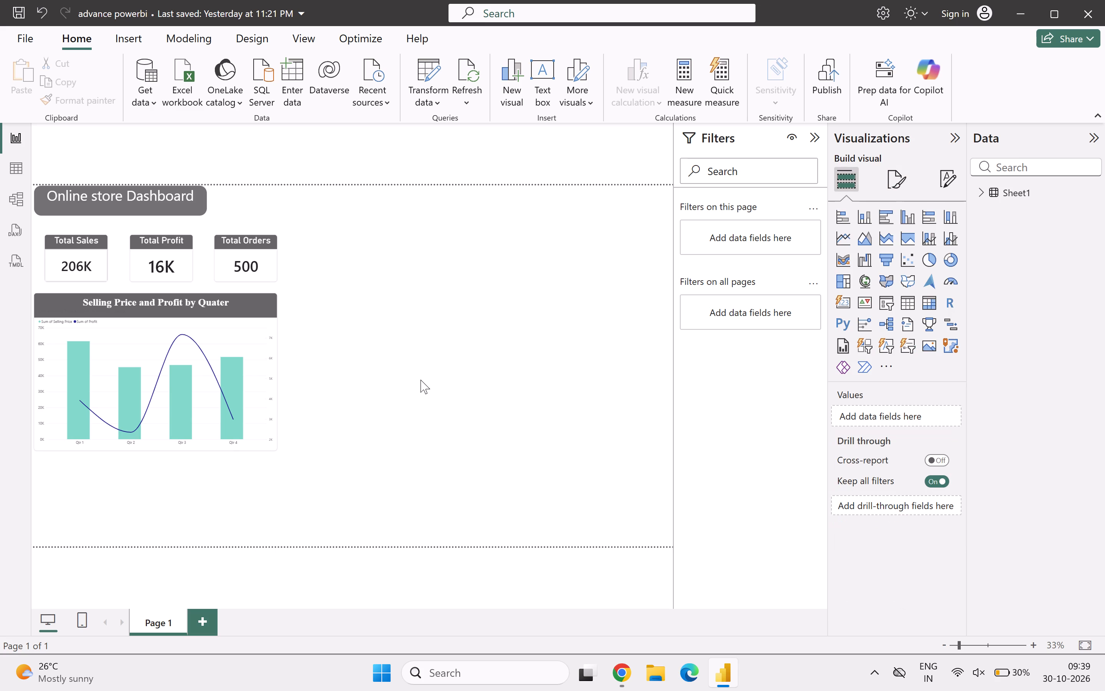
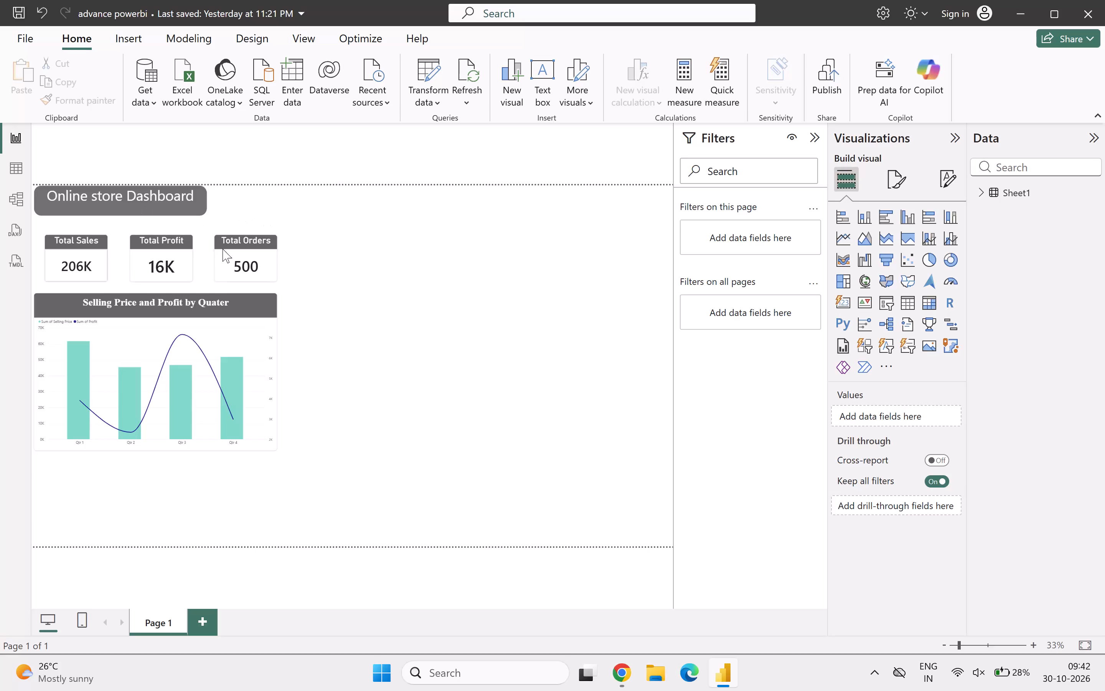
# Capitalize the "s" of "store" in the dashboard title text box so it reads "Online Store Dashboard".
pyautogui.click(186, 205)
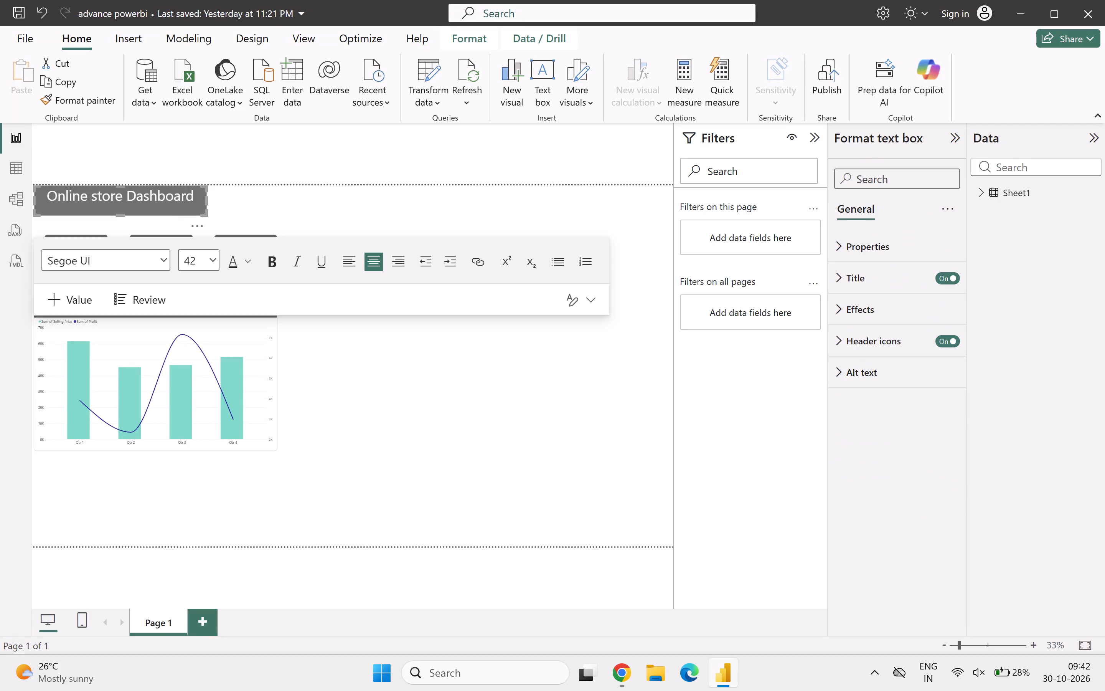
pyautogui.moveTo(186, 207); pyautogui.dragTo(188, 210)
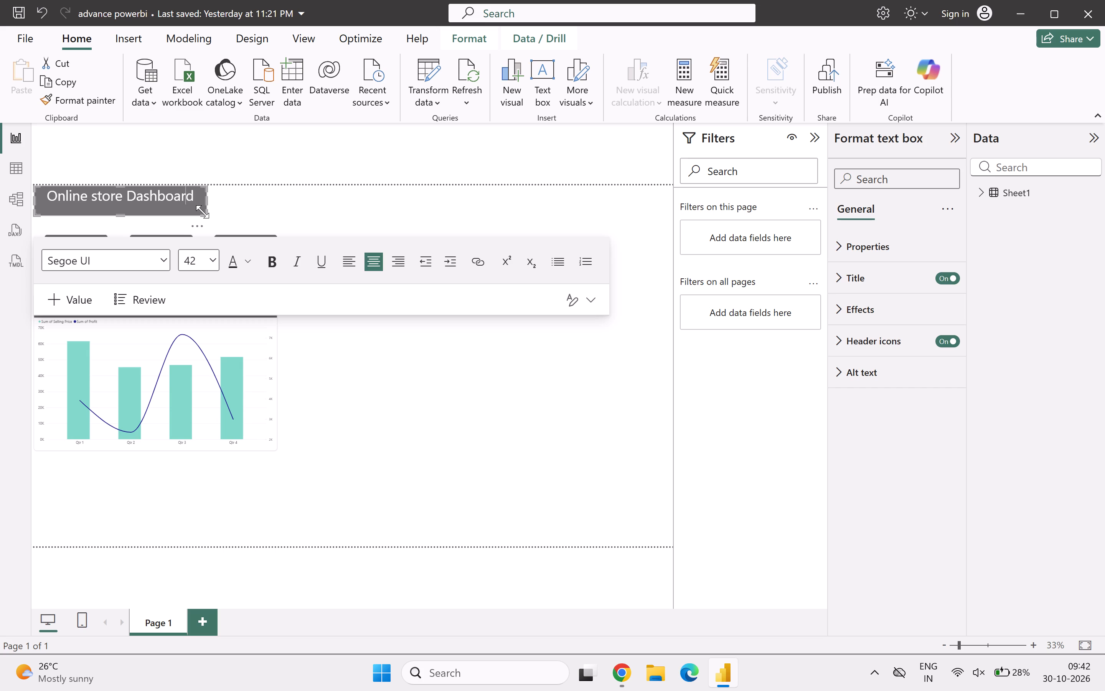
pyautogui.click(203, 212)
pyautogui.click(97, 192)
pyautogui.press('BackSpace')
pyautogui.hotkey('shift', 's')
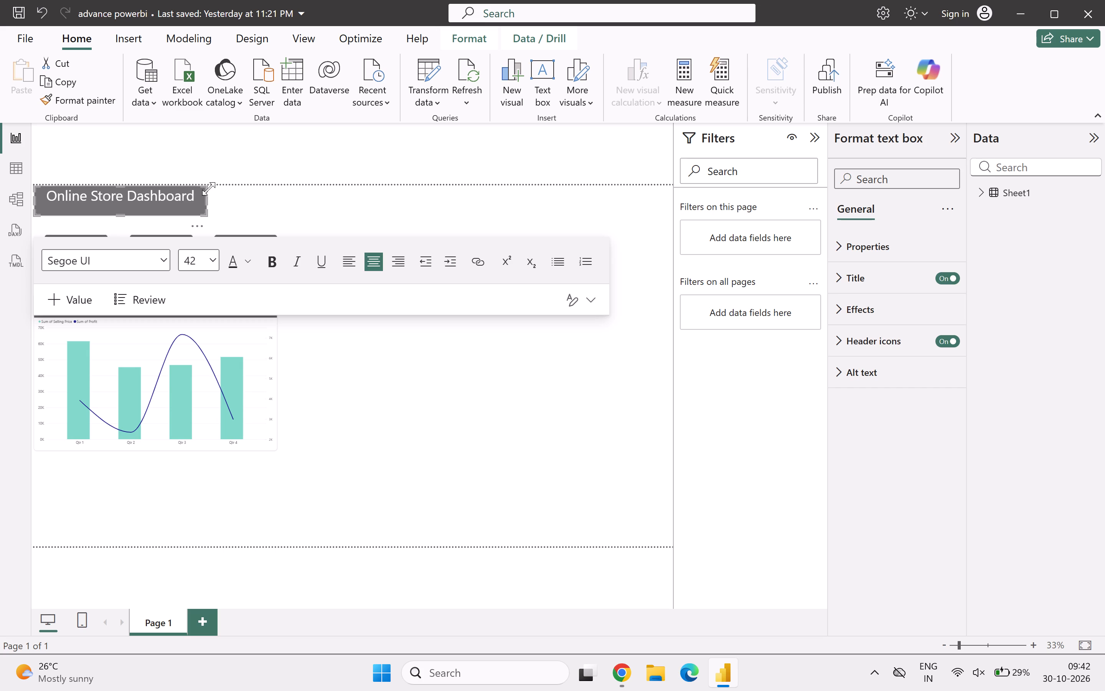
pyautogui.click(258, 208)
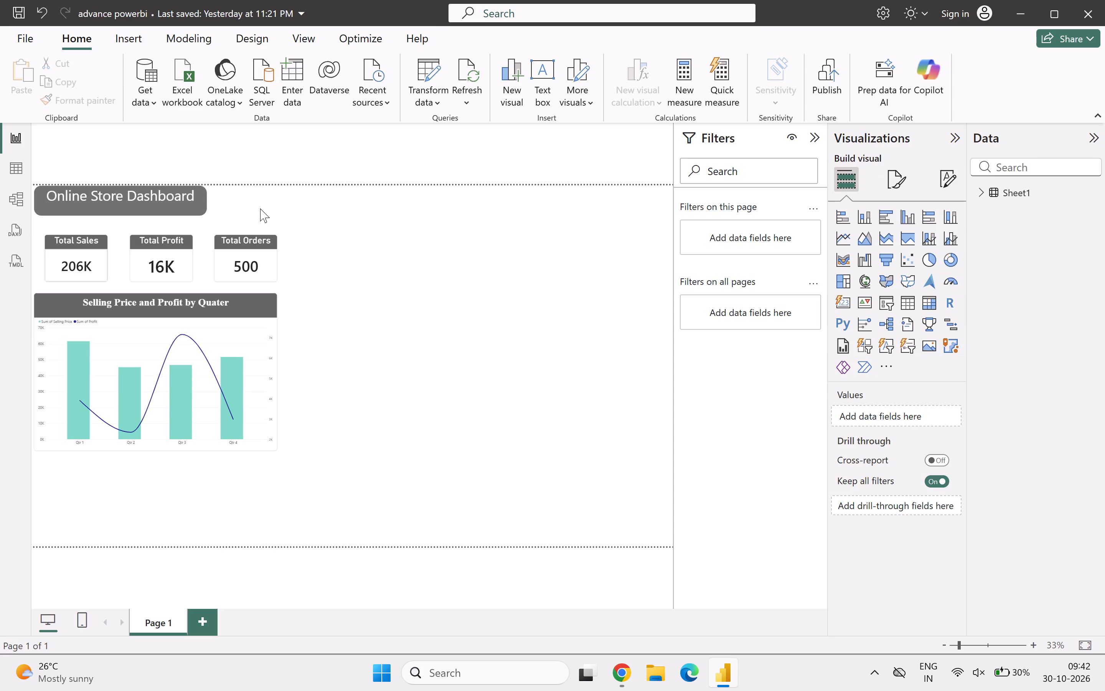
pyautogui.click(372, 331)
# Add an empty scatter chart and place it below the Selling Price and Profit by Quater chart.
pyautogui.click(903, 257)
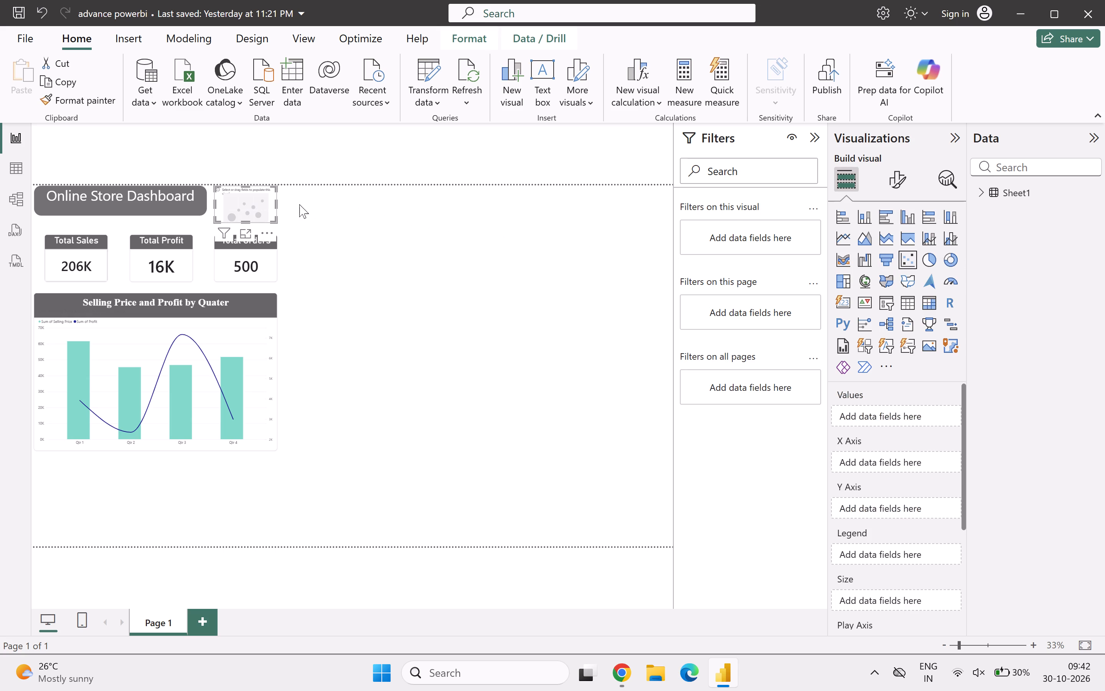
pyautogui.moveTo(265, 205); pyautogui.dragTo(244, 503)
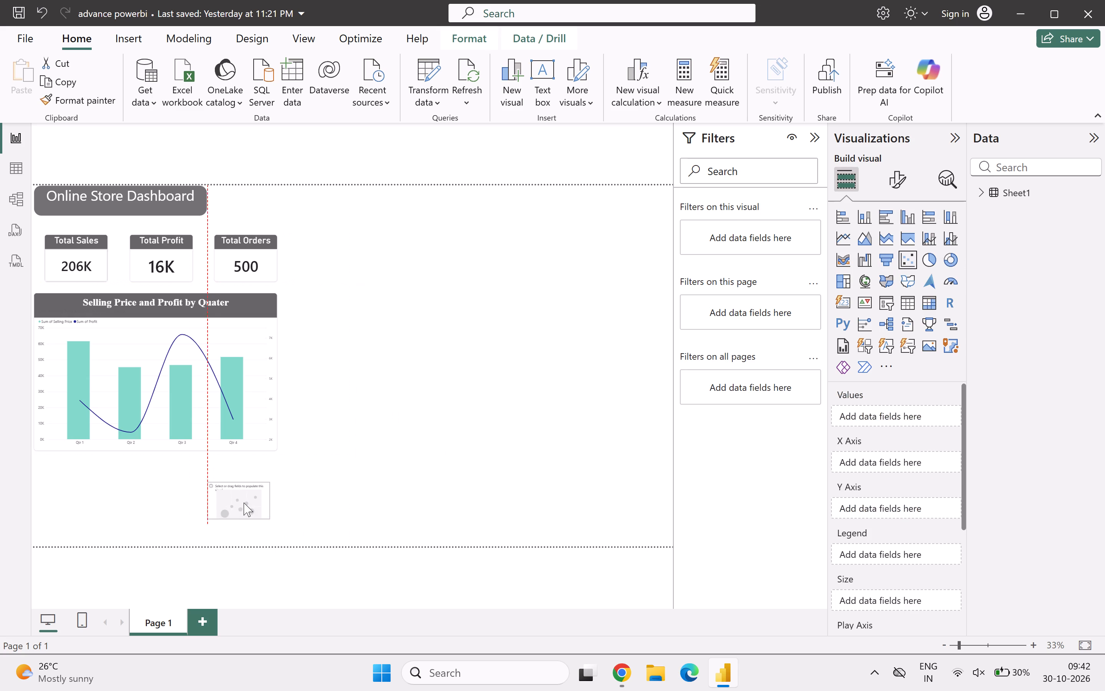
pyautogui.moveTo(244, 503); pyautogui.dragTo(128, 488)
pyautogui.click(128, 488)
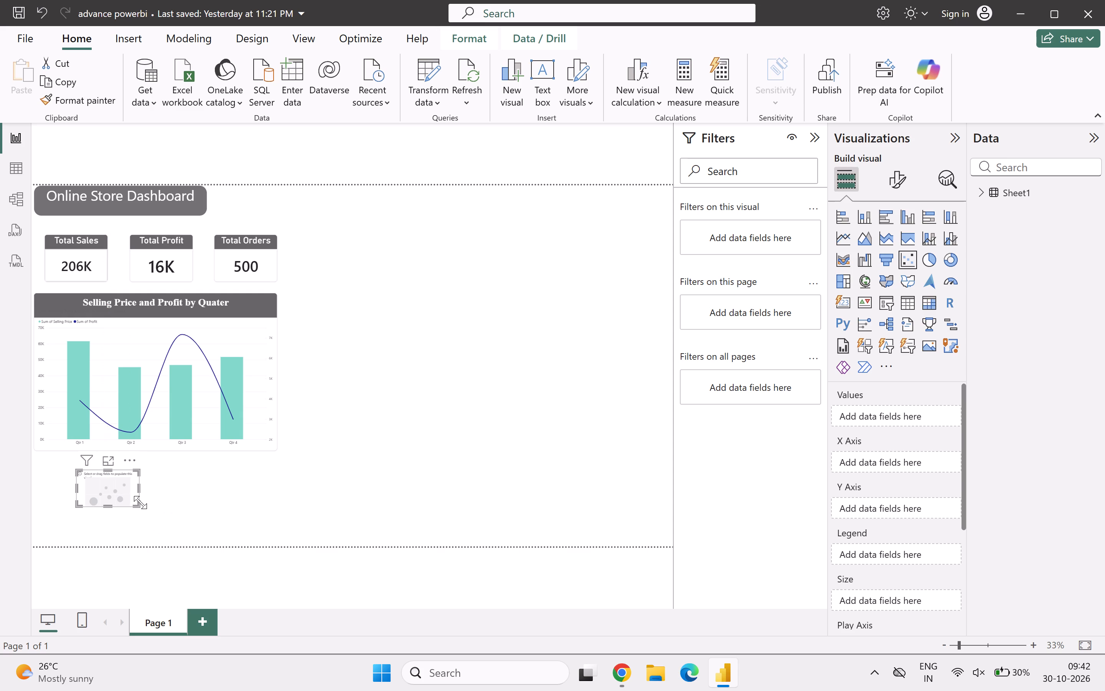
# Enlarge the empty scatter chart, widening it to nearly the outer edge of the chart above.
pyautogui.moveTo(140, 502); pyautogui.dragTo(258, 528)
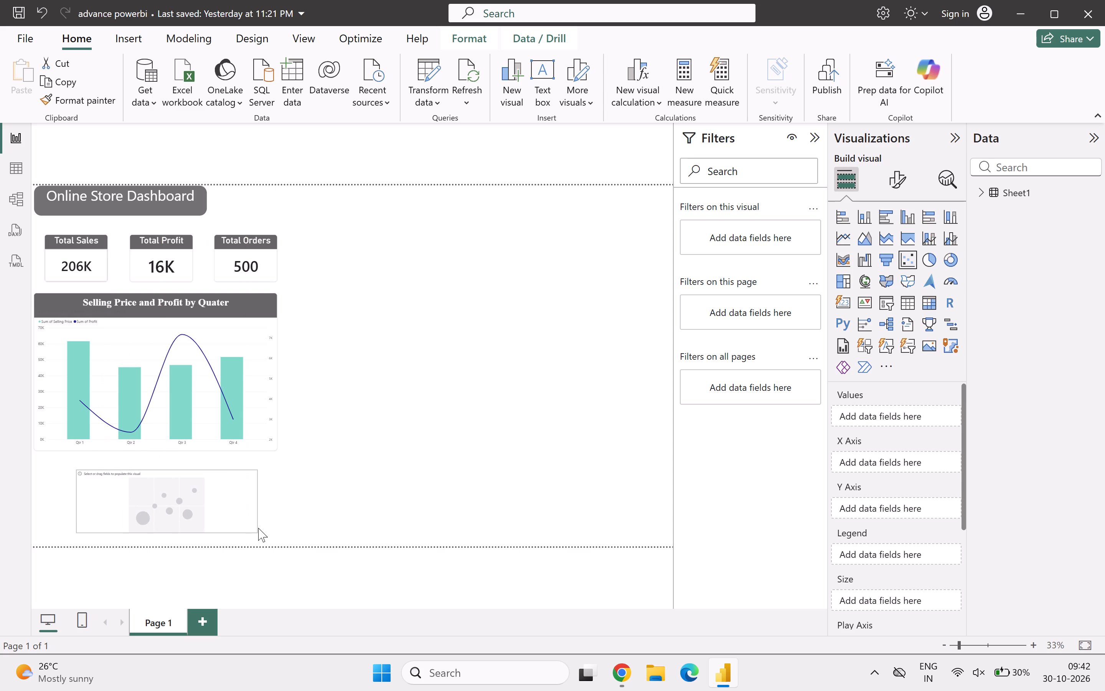
pyautogui.moveTo(258, 528); pyautogui.dragTo(265, 530)
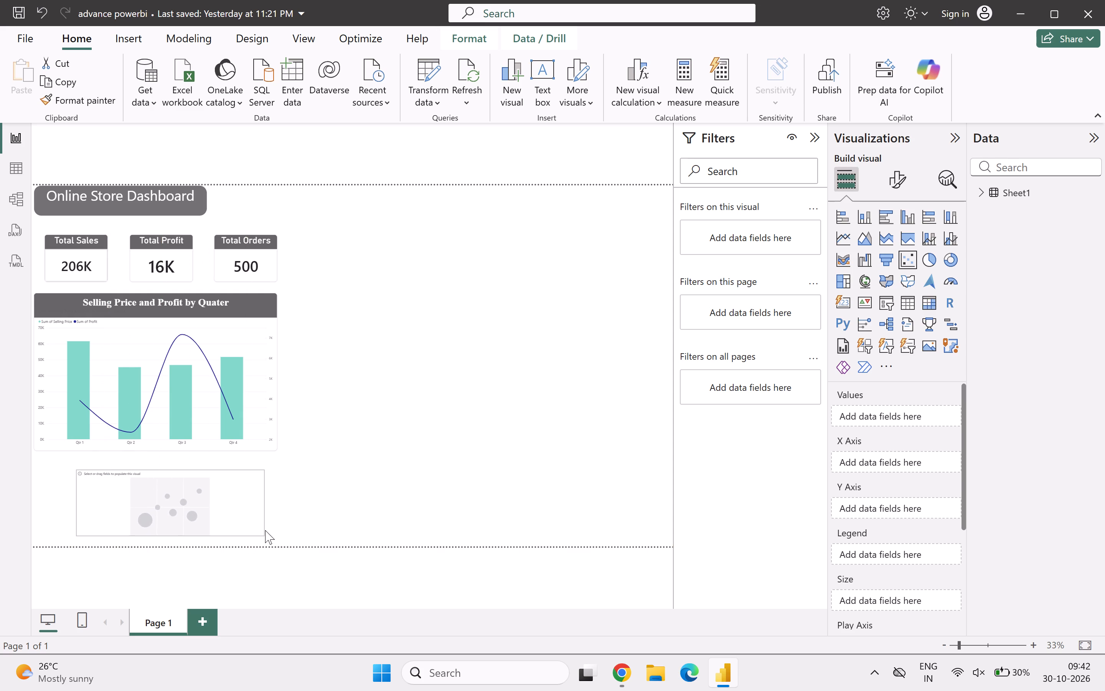
pyautogui.moveTo(265, 530); pyautogui.dragTo(265, 525)
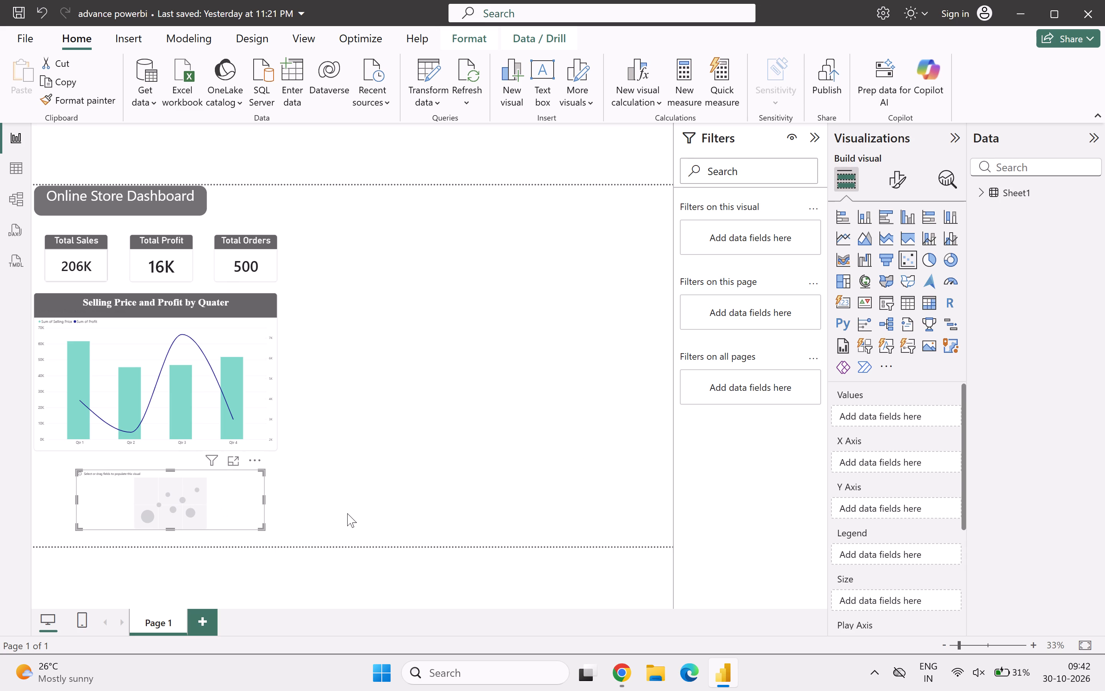
pyautogui.click(212, 512)
pyautogui.click(209, 501)
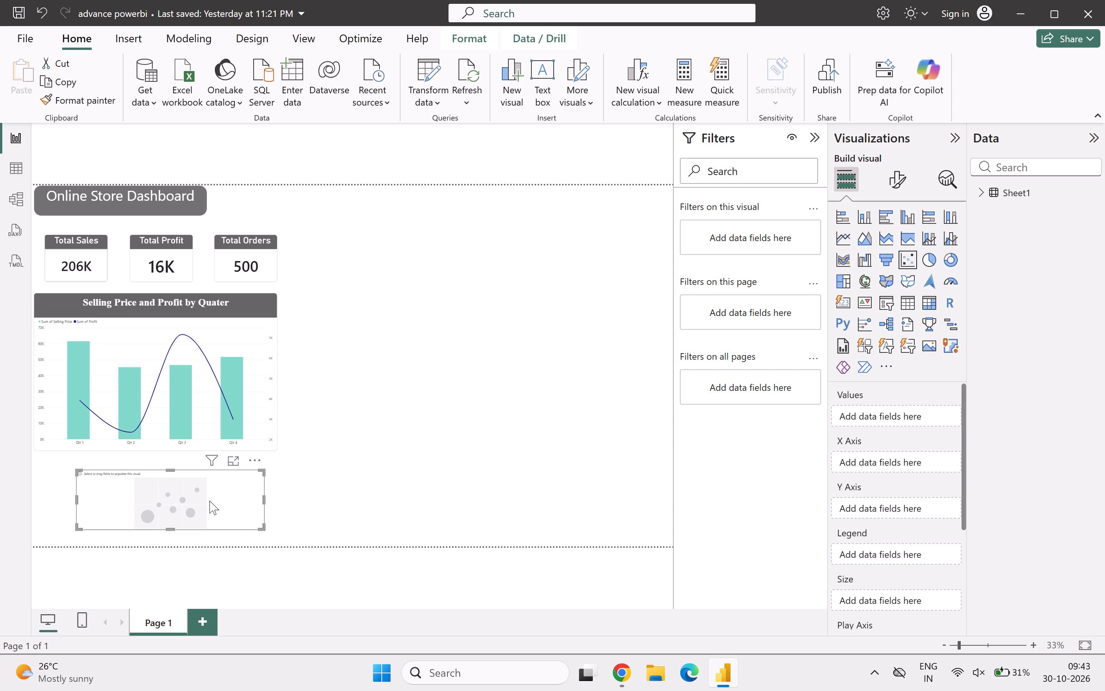
pyautogui.click(209, 501)
# Expand the Sheet1 table to list its fields.
pyautogui.click(984, 195)
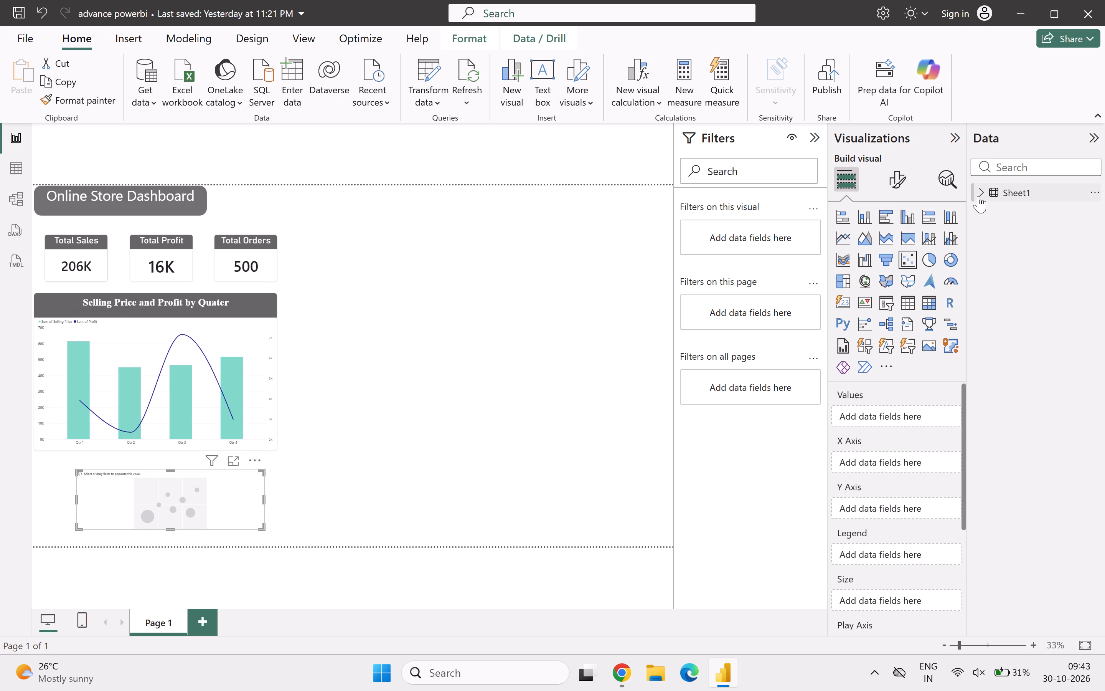
pyautogui.click(978, 196)
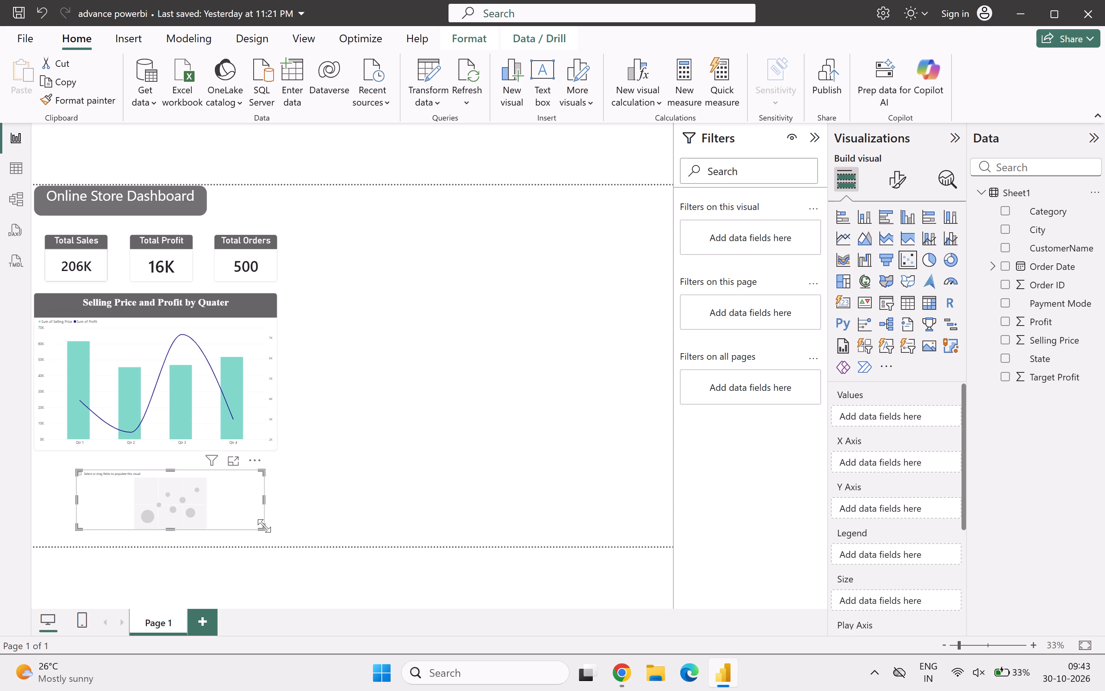
# Extend the scatter chart's height down to the page's lower edge and deselect it.
pyautogui.moveTo(264, 526); pyautogui.dragTo(267, 559)
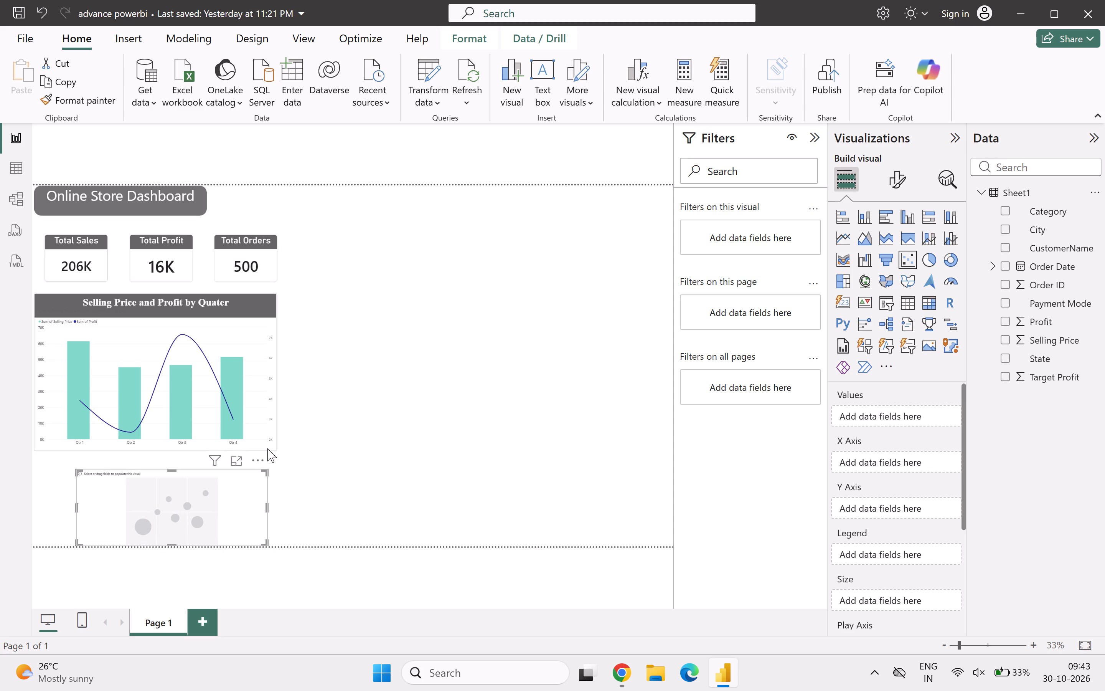
pyautogui.click(264, 468)
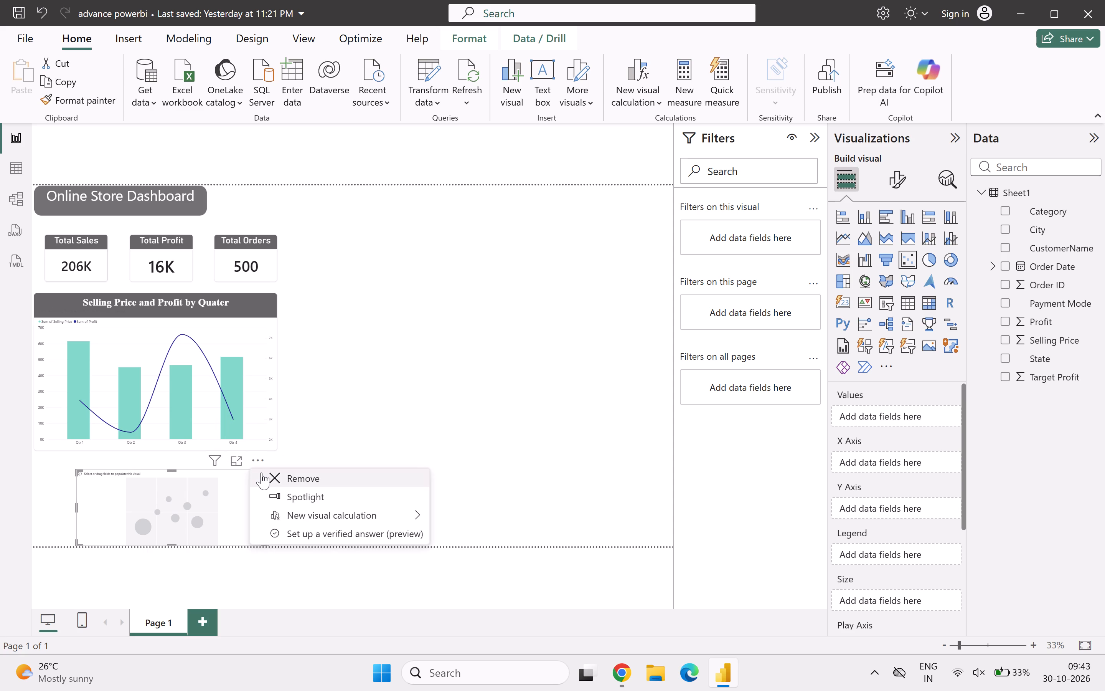
pyautogui.click(237, 497)
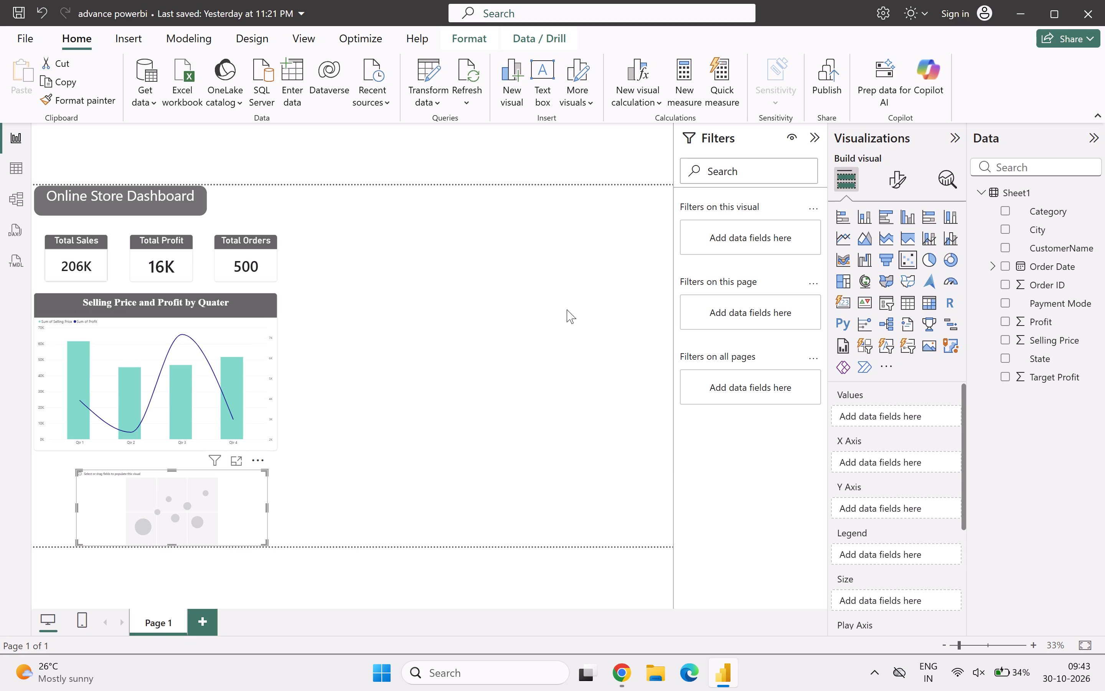
pyautogui.click(568, 170)
# Set the page's canvas size to 3840 x 2160 (4K UHD).
pyautogui.click(886, 182)
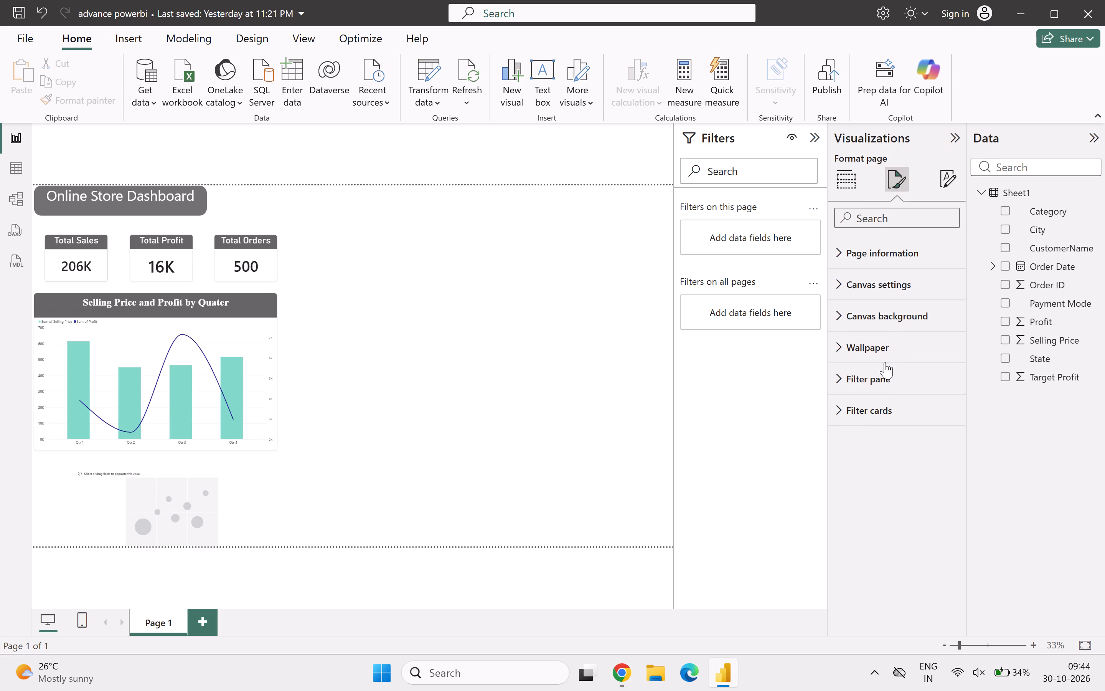
pyautogui.click(884, 355)
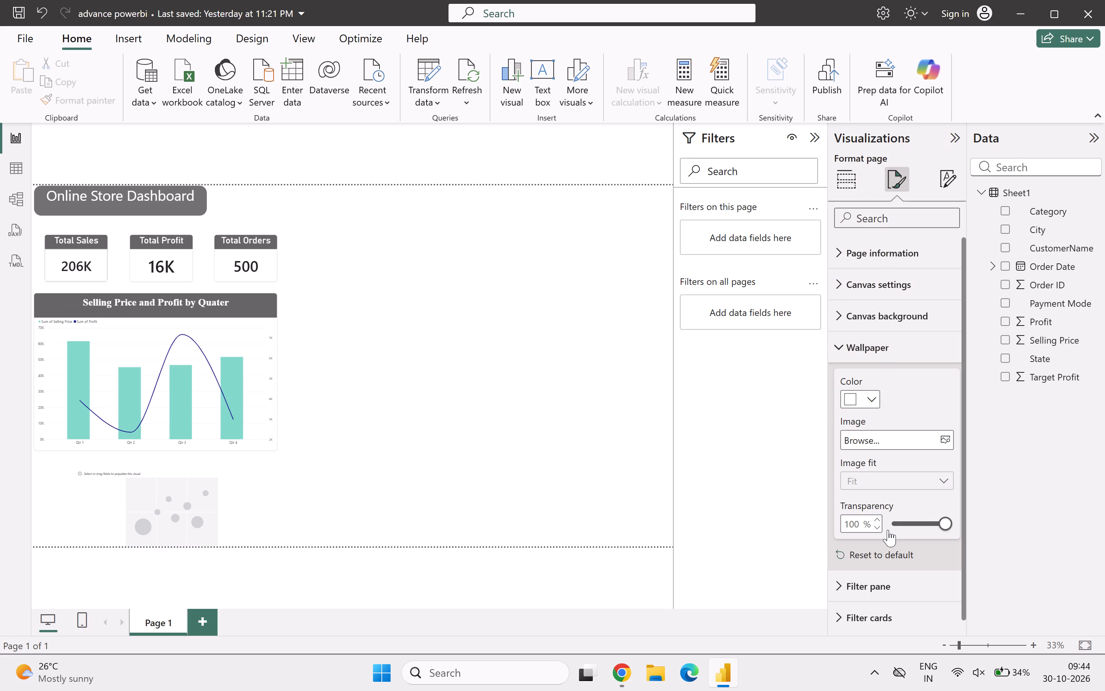
pyautogui.scroll(-2, 882, 511)
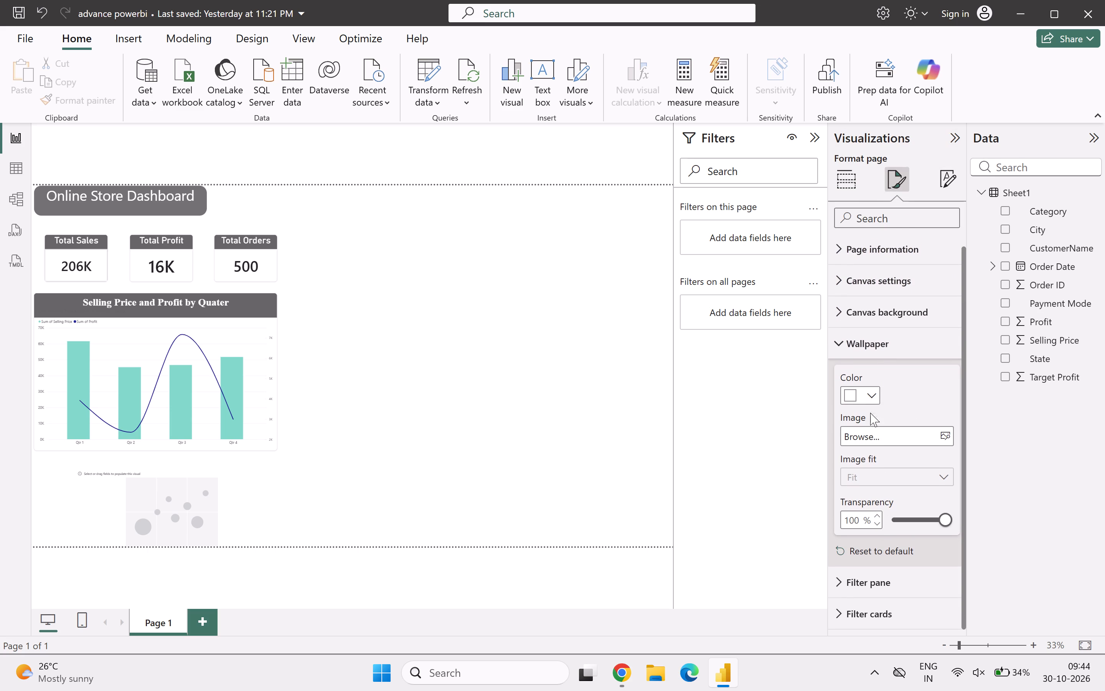
pyautogui.click(869, 330)
pyautogui.click(867, 326)
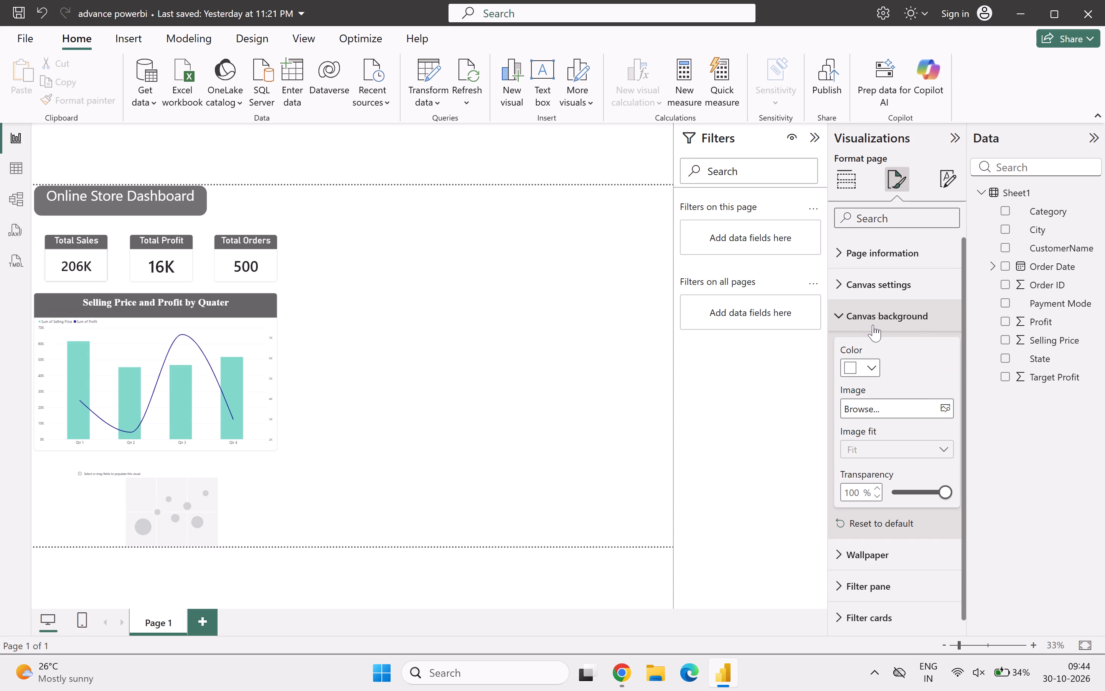
pyautogui.click(863, 294)
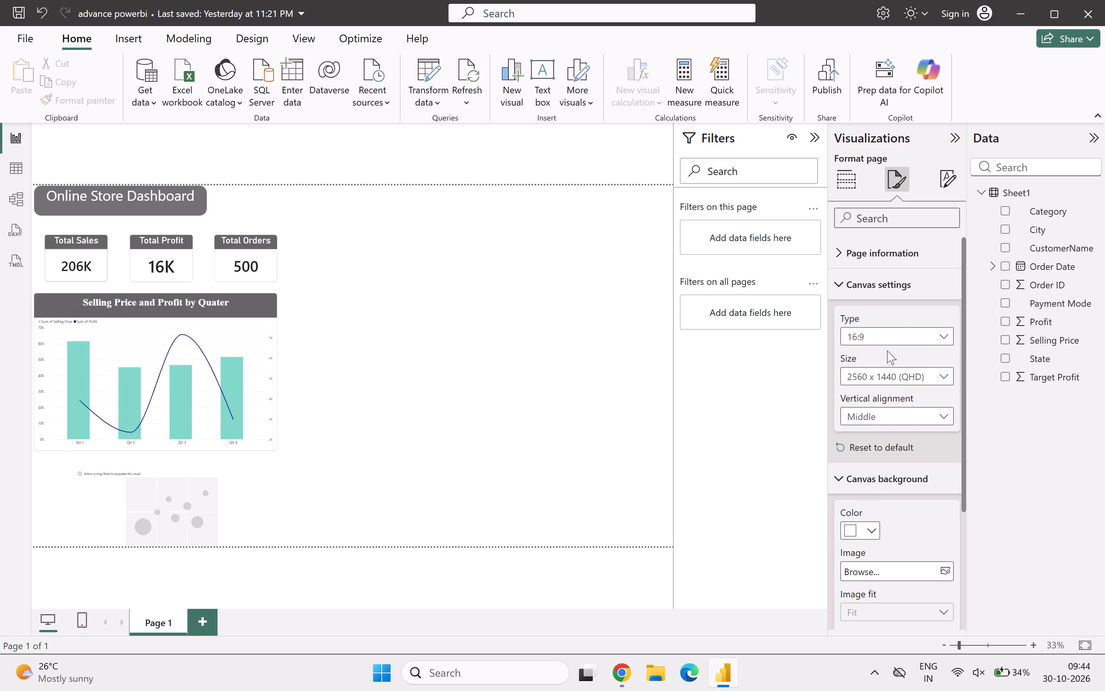
pyautogui.click(904, 374)
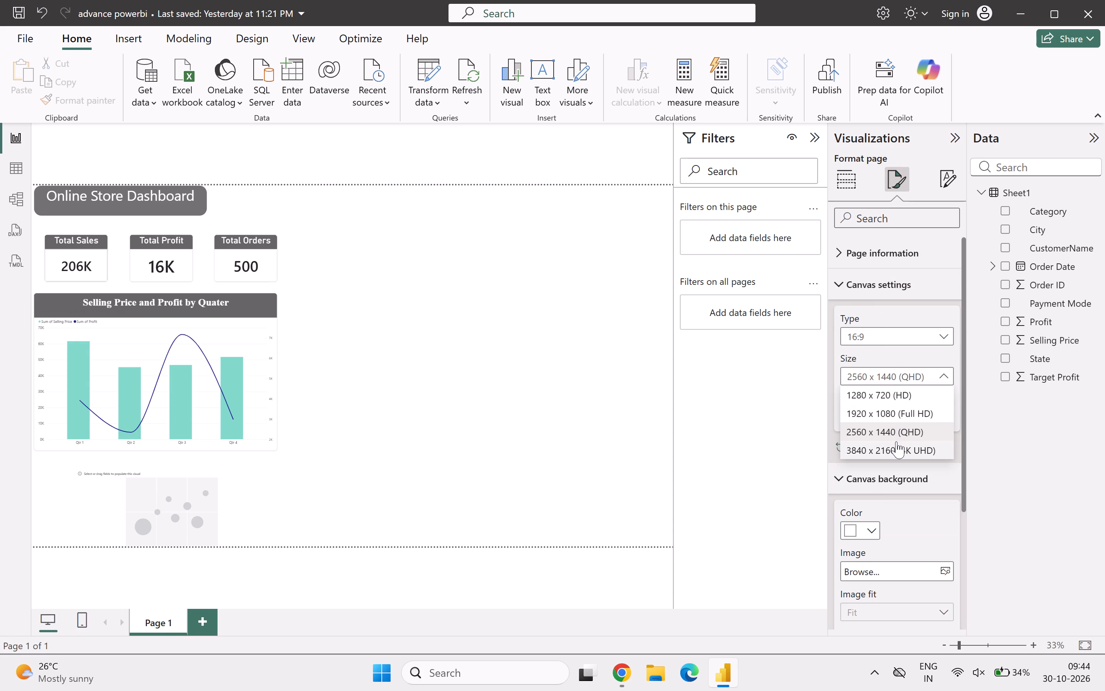
pyautogui.click(896, 441)
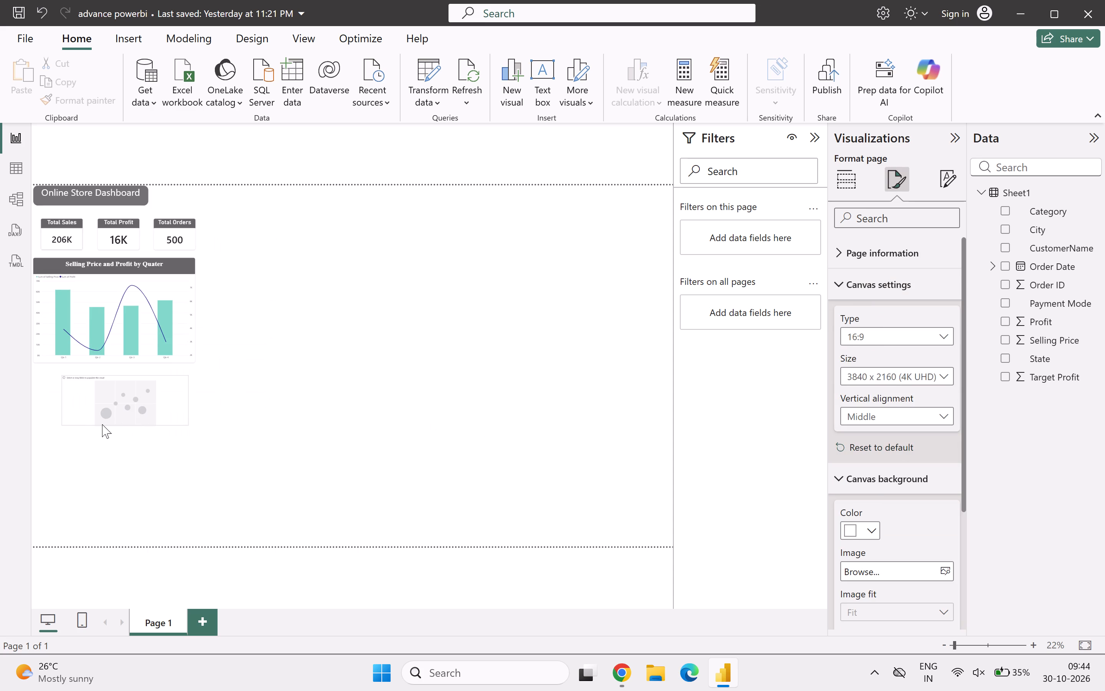
# Move the scatter chart lower on the page and make it taller, aligning its outer edge with the chart above.
pyautogui.moveTo(97, 424); pyautogui.dragTo(97, 488)
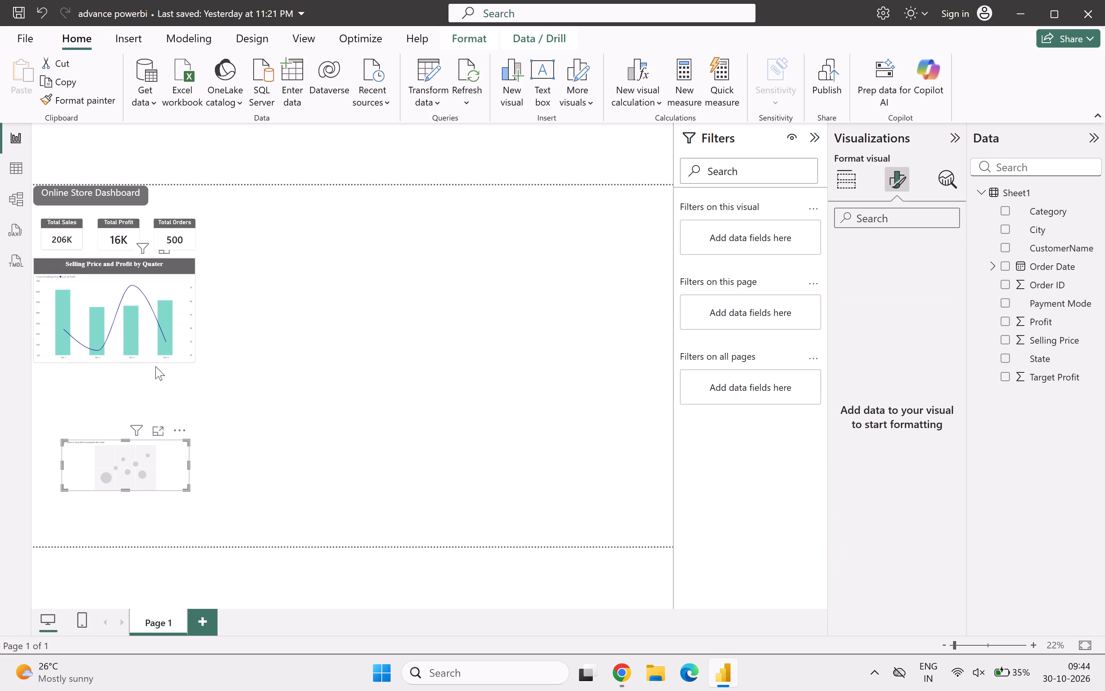
pyautogui.moveTo(187, 443); pyautogui.dragTo(192, 372)
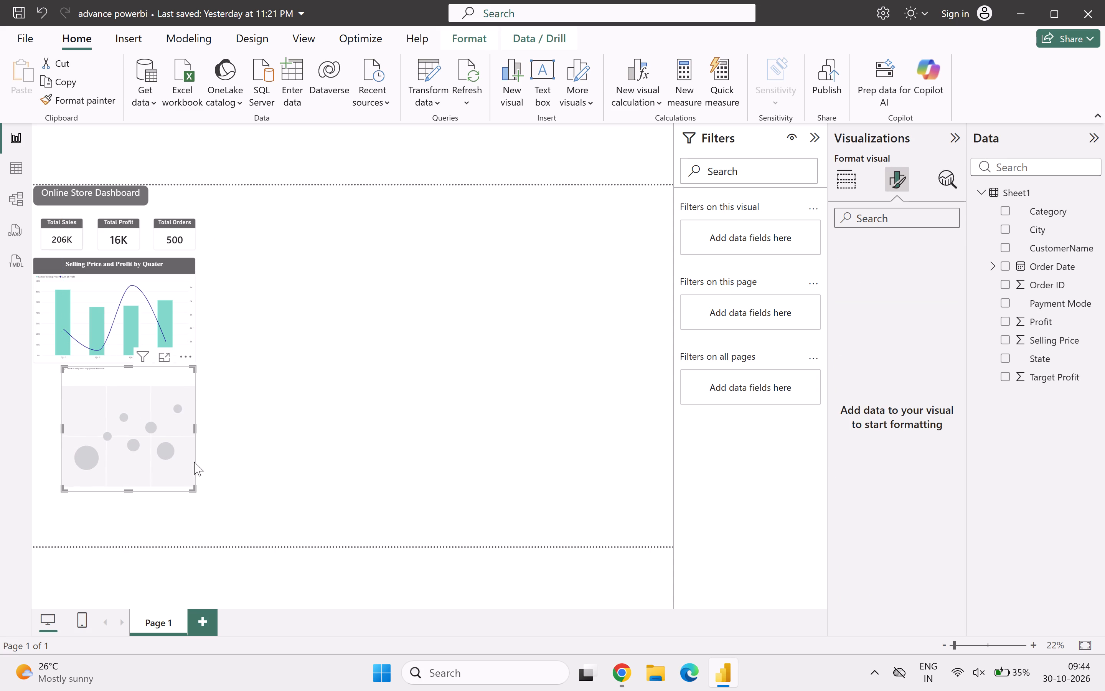
pyautogui.moveTo(162, 468); pyautogui.dragTo(162, 512)
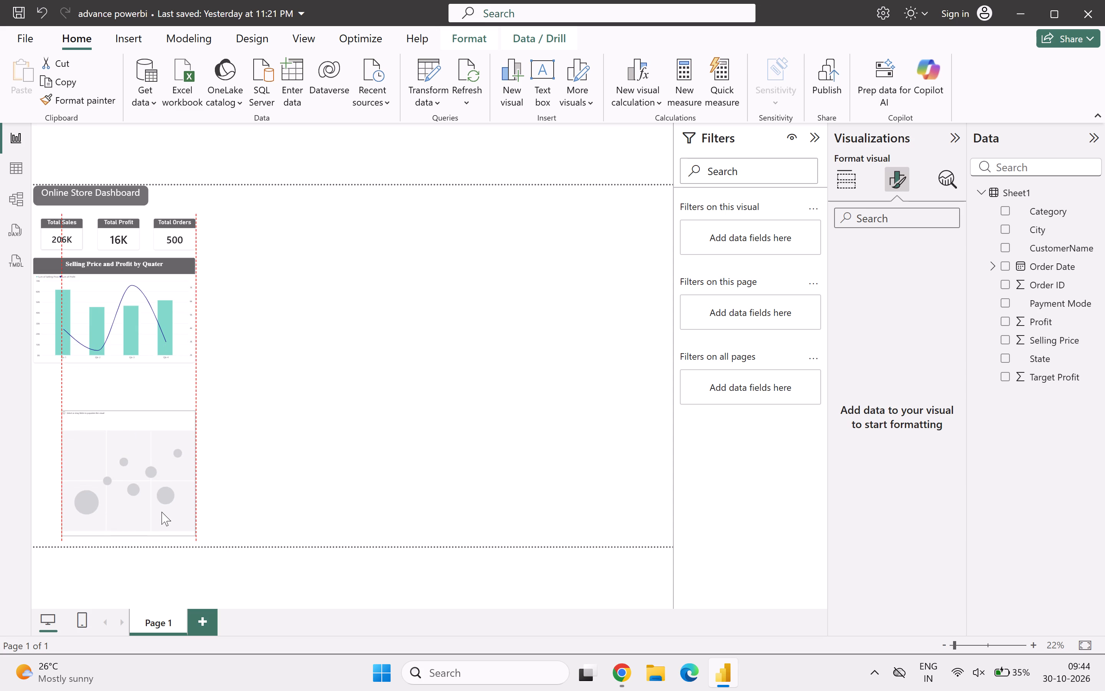
pyautogui.moveTo(162, 512); pyautogui.dragTo(160, 504)
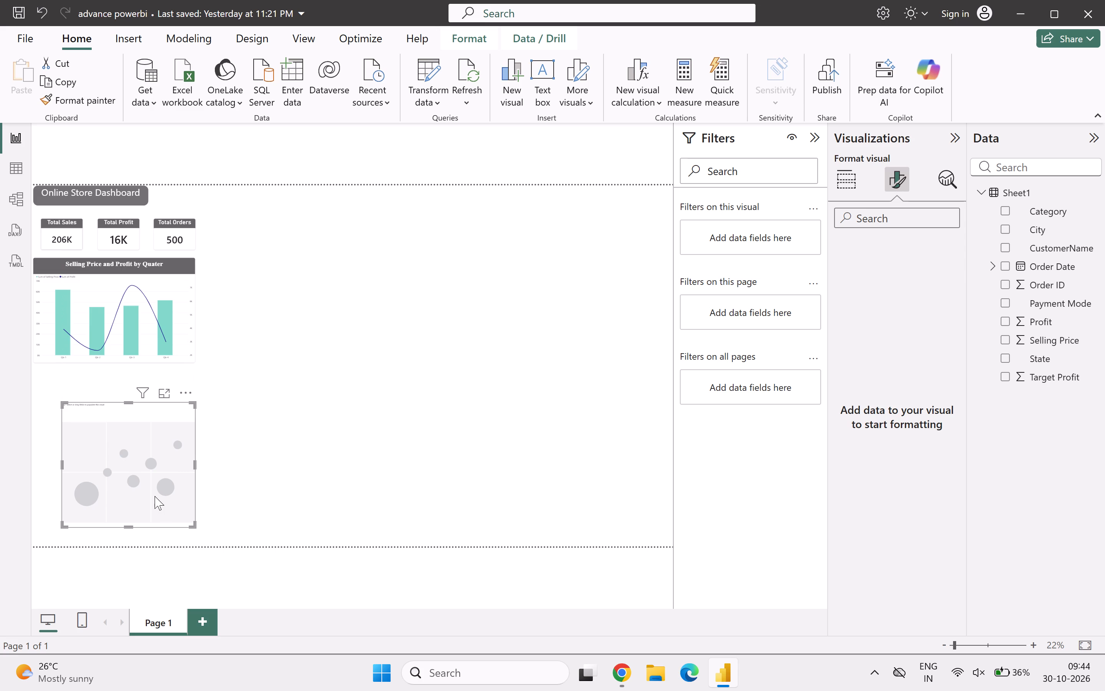
# Move the Selling Price and Profit by Quater chart slightly down, leaving a gap below the cards.
pyautogui.moveTo(130, 332); pyautogui.dragTo(136, 346)
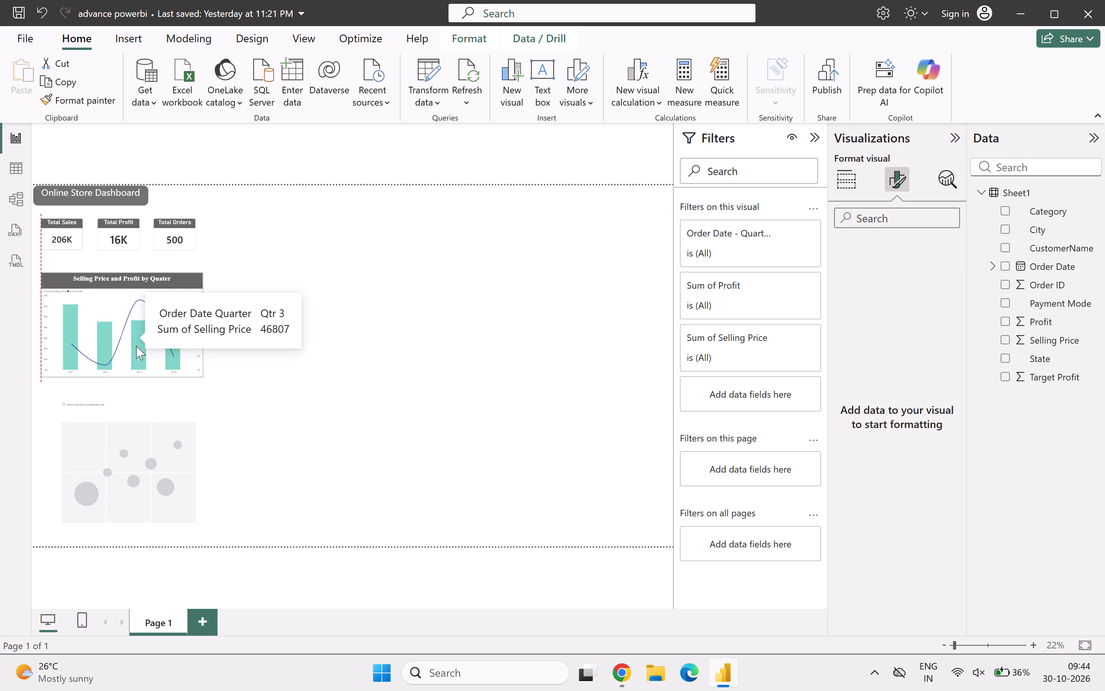
pyautogui.moveTo(136, 346); pyautogui.dragTo(138, 356)
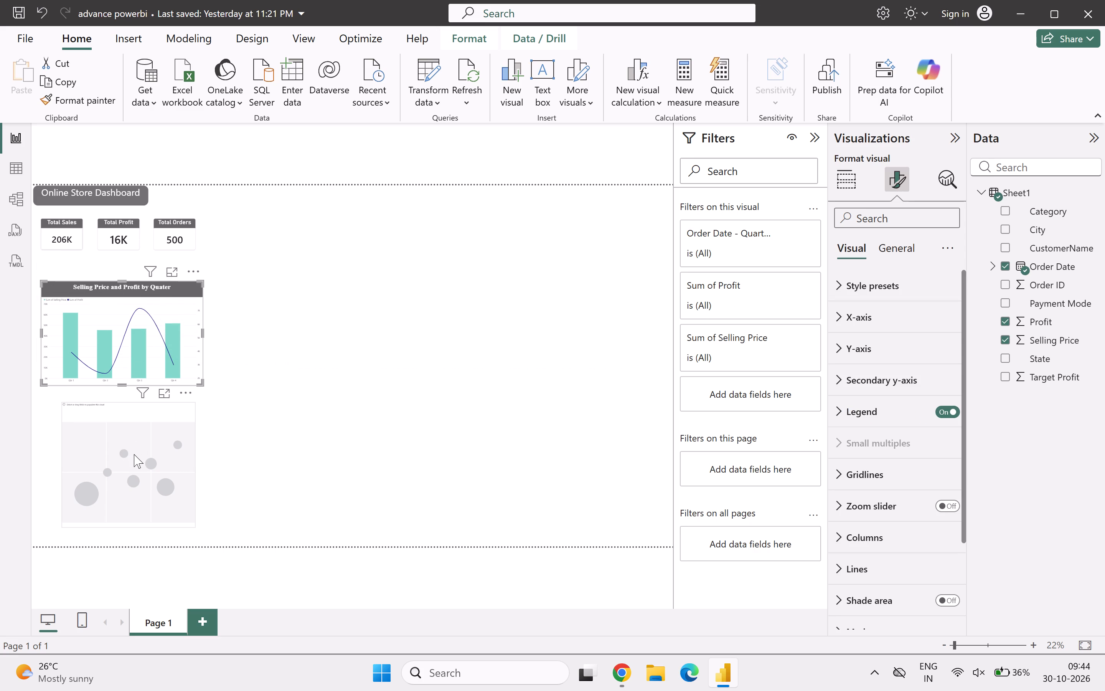
# Move the scatter chart left until its left edge lines up with the Total Sales card.
pyautogui.moveTo(134, 455); pyautogui.dragTo(115, 455)
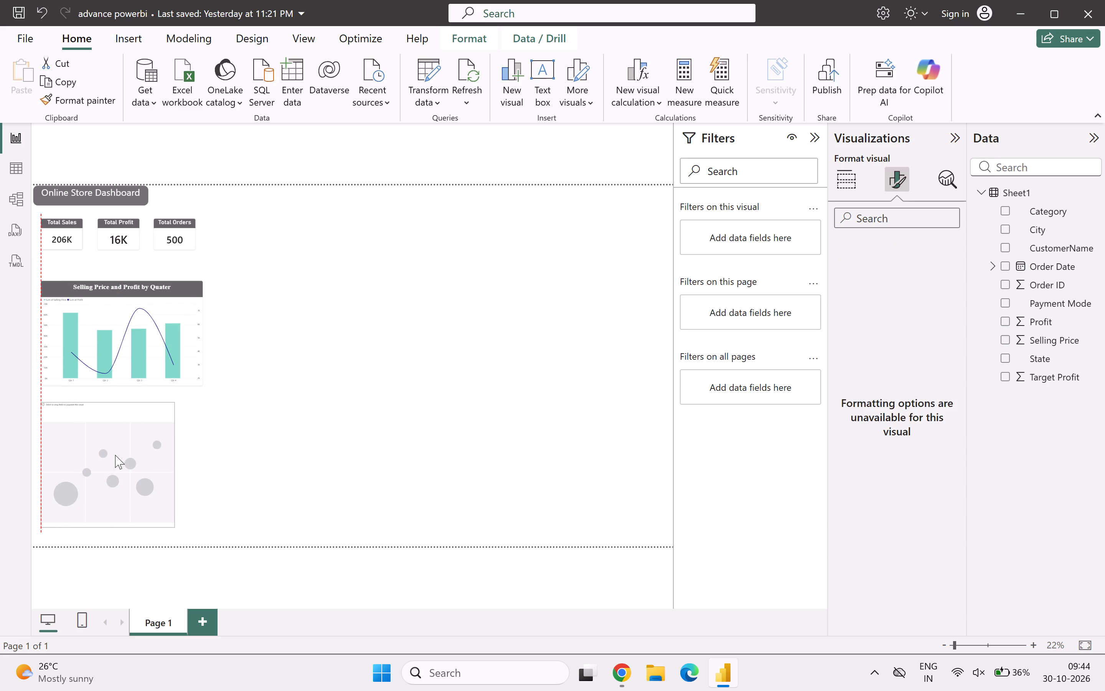
pyautogui.moveTo(115, 455); pyautogui.dragTo(108, 456)
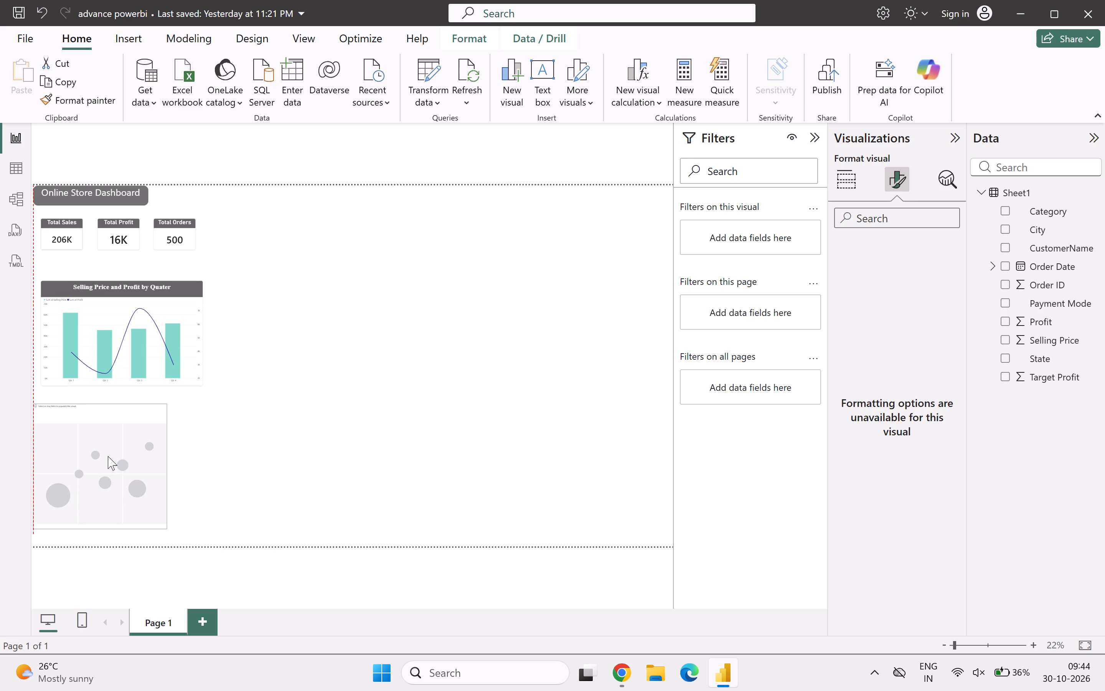
pyautogui.moveTo(108, 456); pyautogui.dragTo(117, 456)
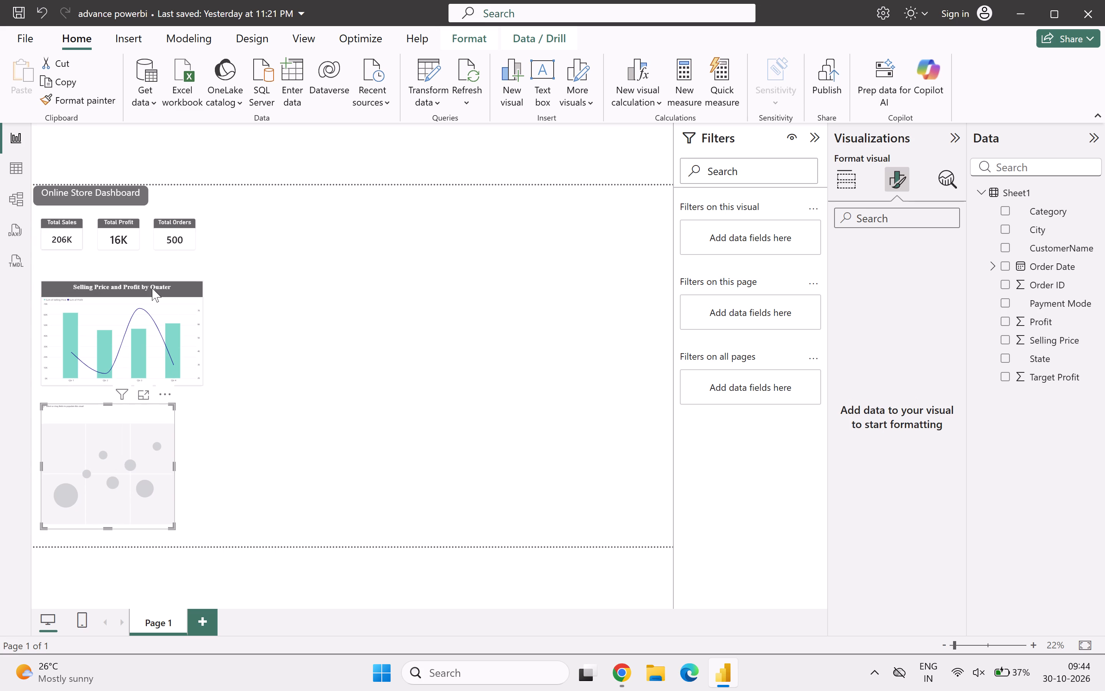
# Shift the Selling Price and Profit by Quater chart slightly left so it sits centred beneath the three cards.
pyautogui.moveTo(152, 317); pyautogui.dragTo(143, 312)
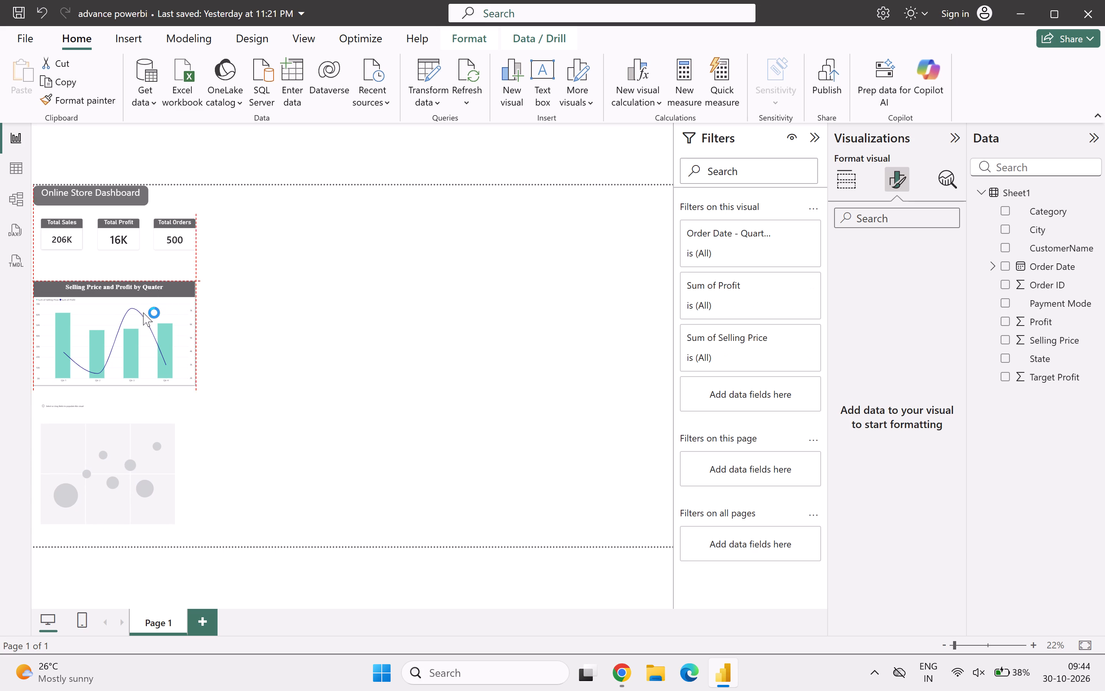
pyautogui.moveTo(143, 312); pyautogui.dragTo(152, 312)
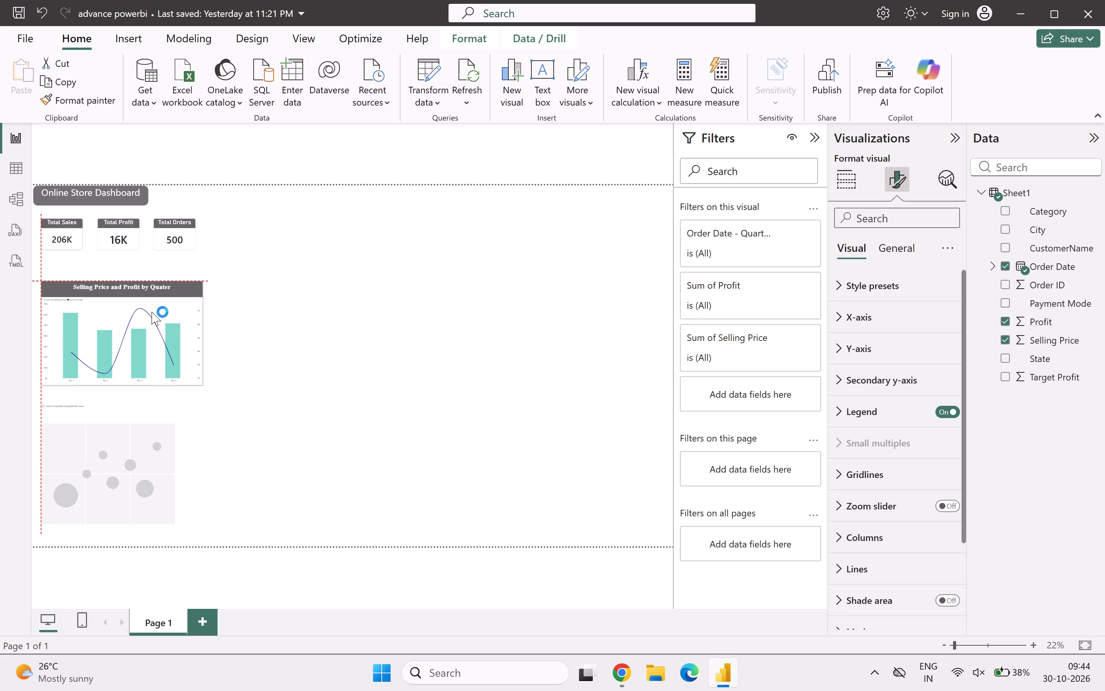
pyautogui.moveTo(152, 312); pyautogui.dragTo(147, 312)
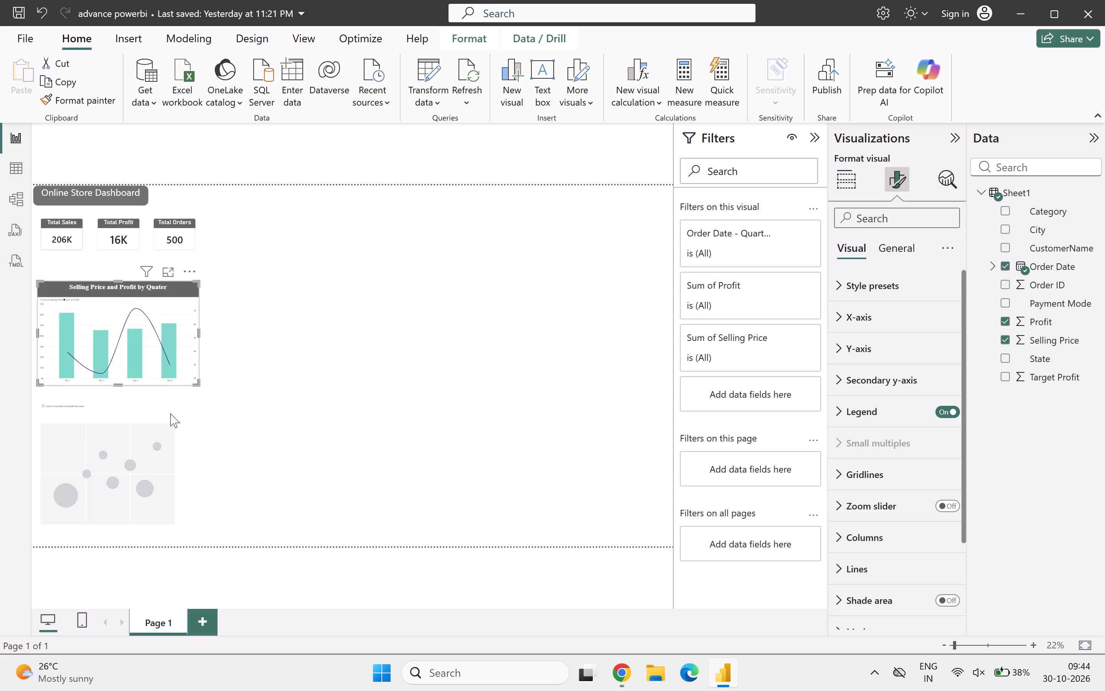
# Widen the scatter chart so both side edges match the Selling Price and Profit by Quater chart above, and deselect it.
pyautogui.click(158, 465)
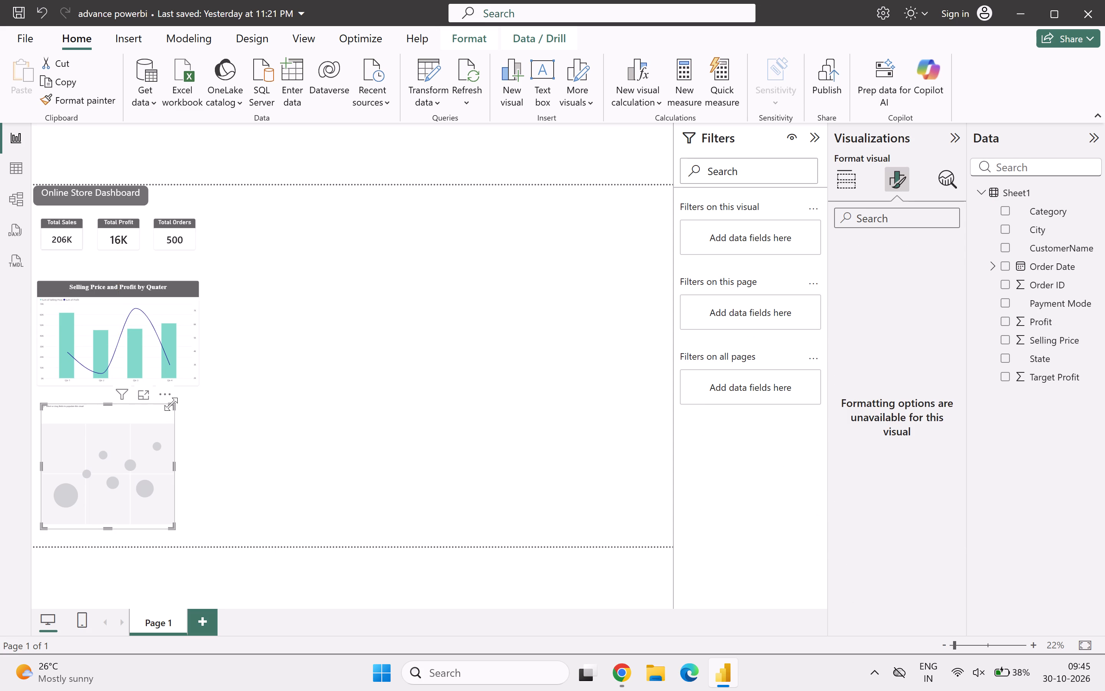
pyautogui.moveTo(171, 404); pyautogui.dragTo(192, 406)
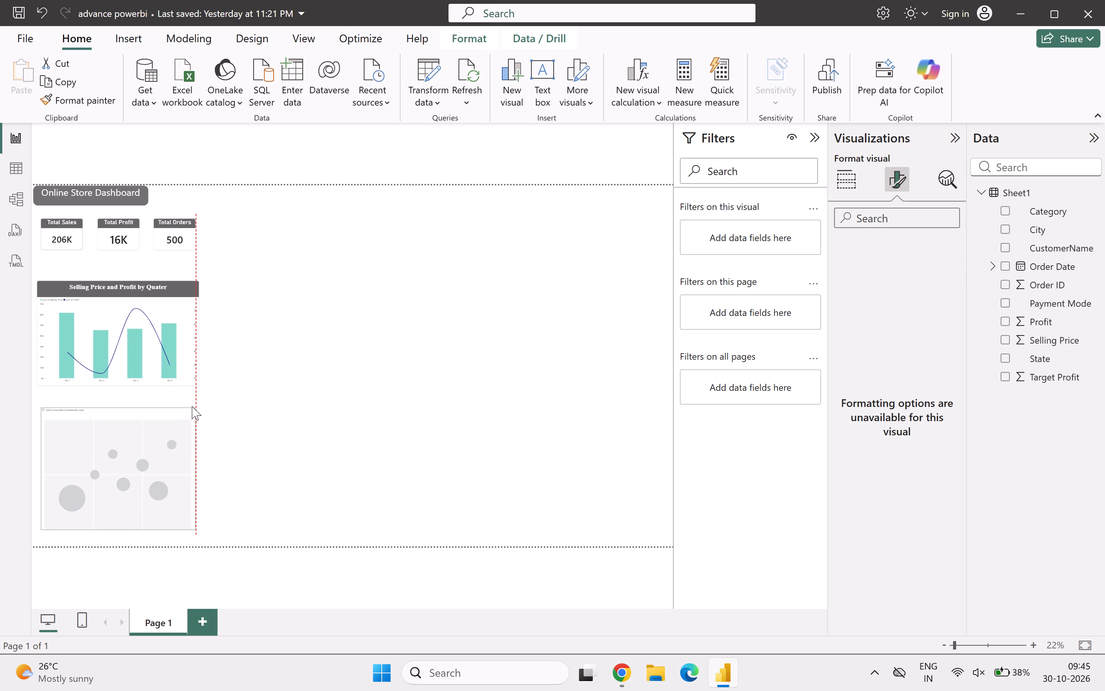
pyautogui.moveTo(192, 406); pyautogui.dragTo(196, 406)
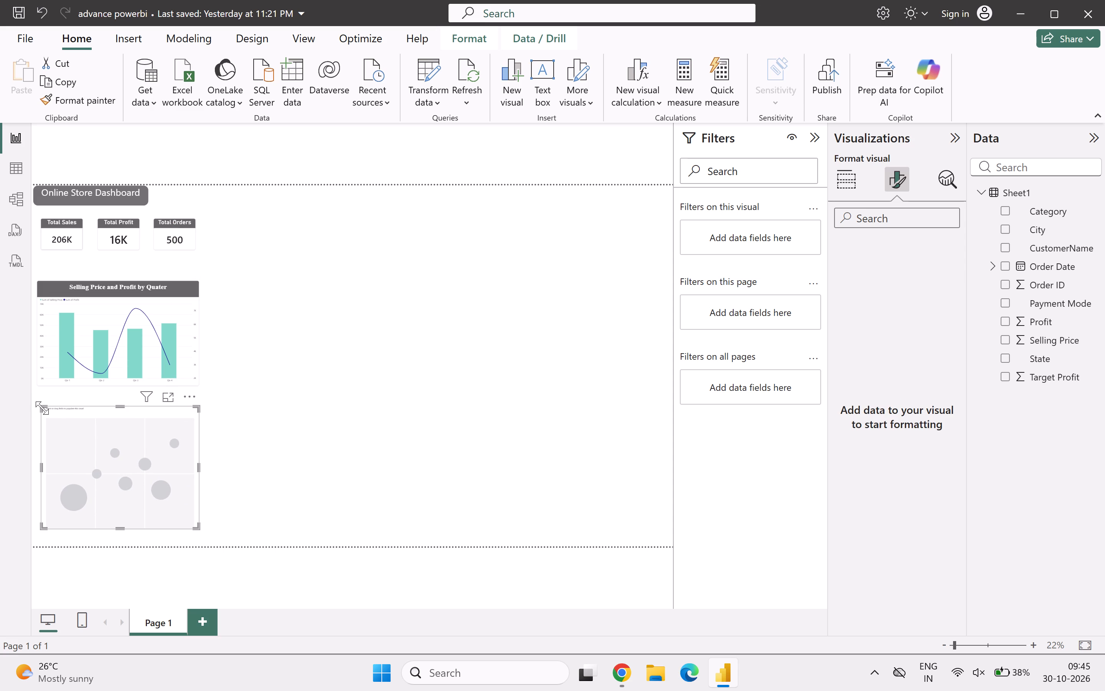
pyautogui.moveTo(41, 407); pyautogui.dragTo(31, 406)
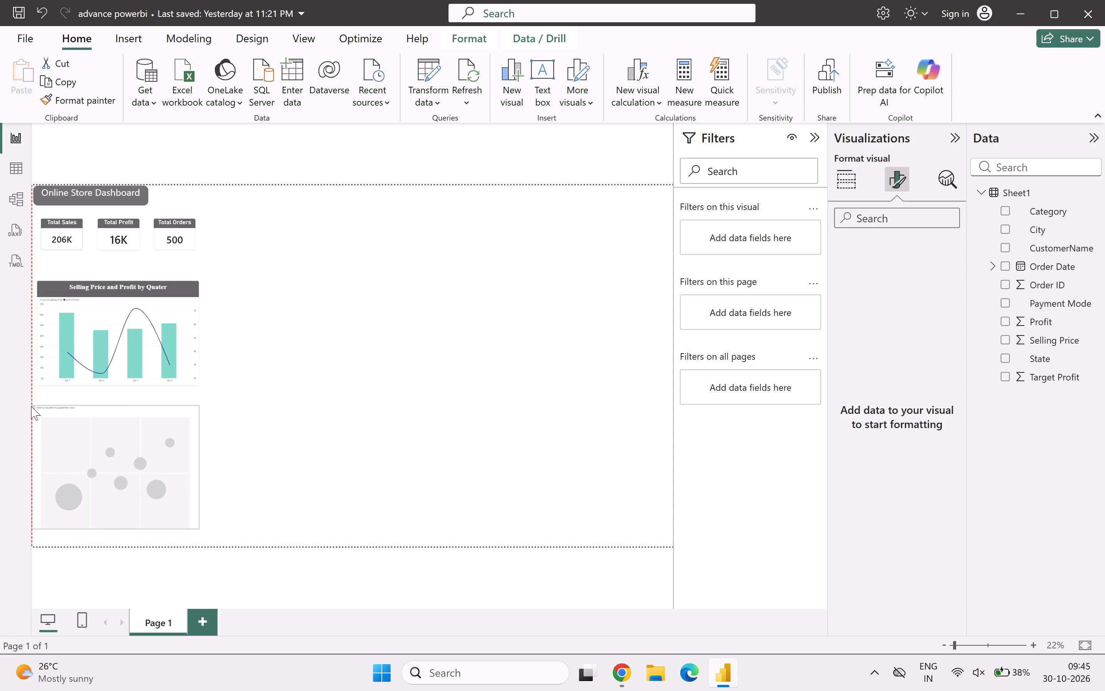
pyautogui.moveTo(31, 406); pyautogui.dragTo(41, 406)
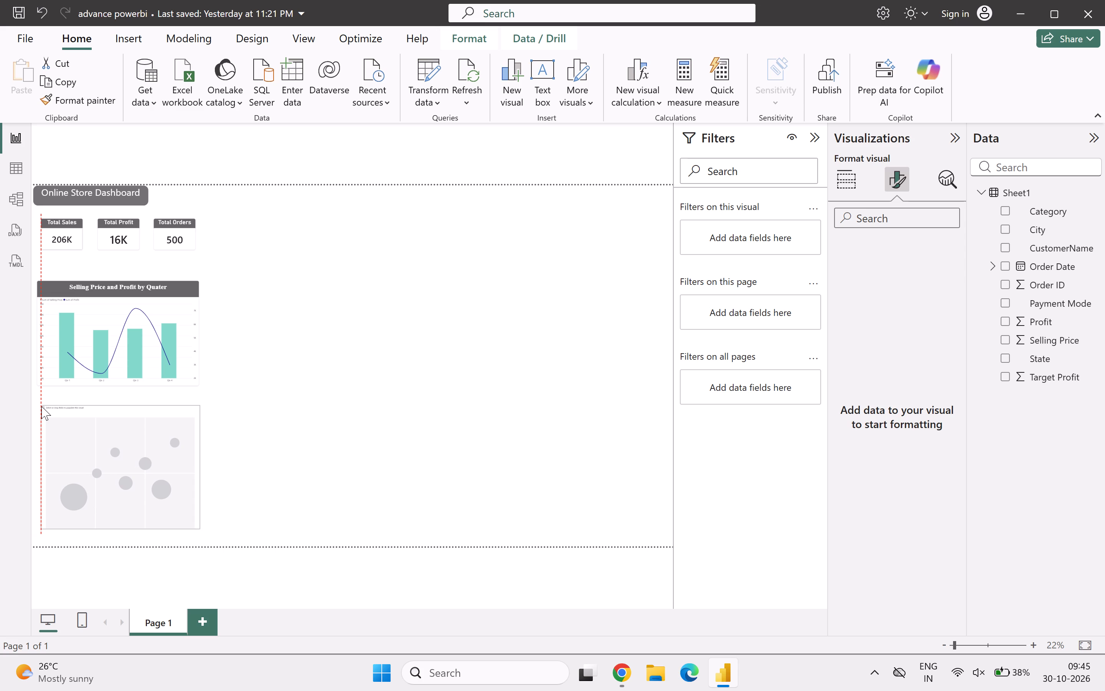
pyautogui.moveTo(41, 406); pyautogui.dragTo(38, 406)
pyautogui.click(291, 463)
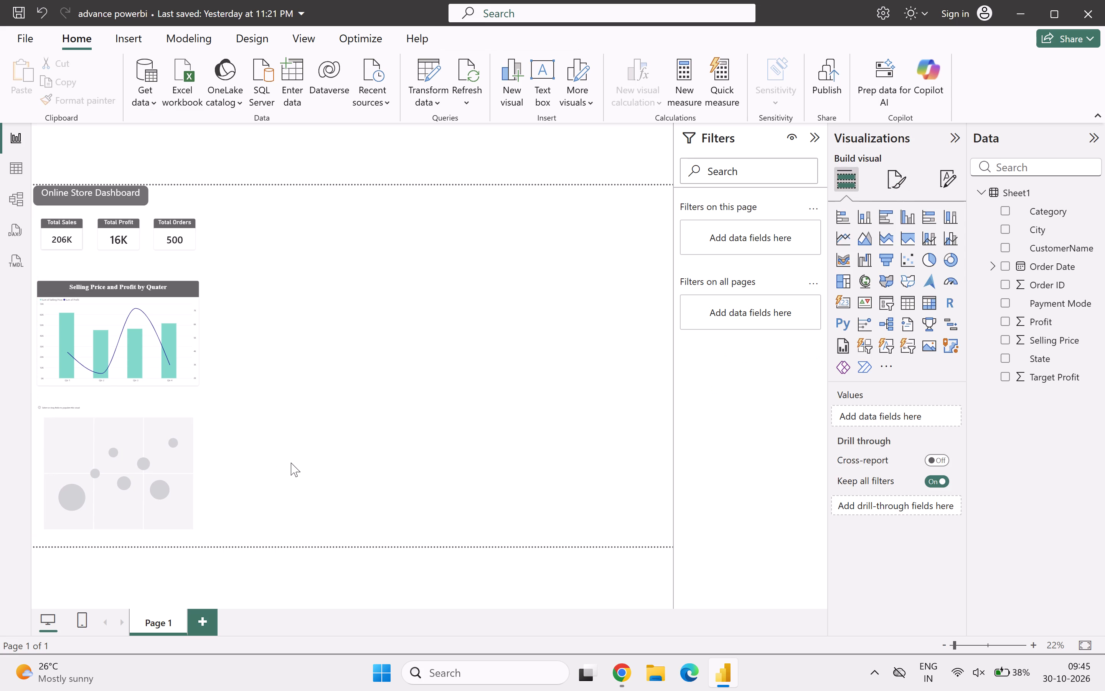
# Assign the Payment Mode field to the scatter chart's X Axis.
pyautogui.click(135, 473)
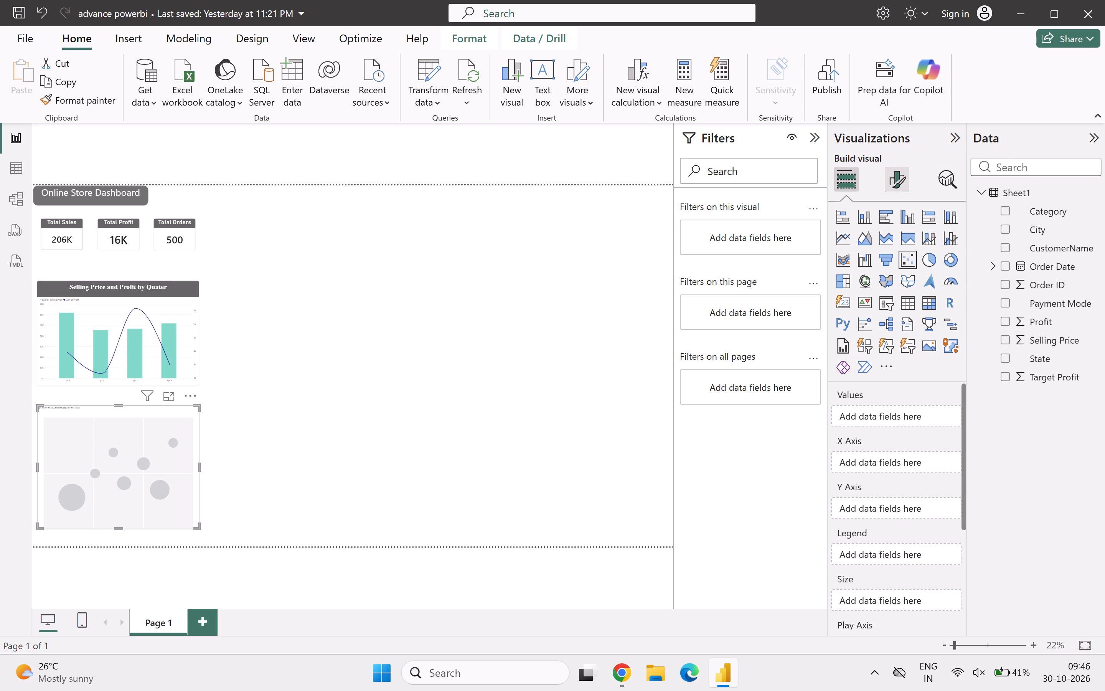
pyautogui.click(133, 466)
pyautogui.moveTo(1034, 298); pyautogui.dragTo(867, 453)
pyautogui.moveTo(867, 453); pyautogui.dragTo(867, 458)
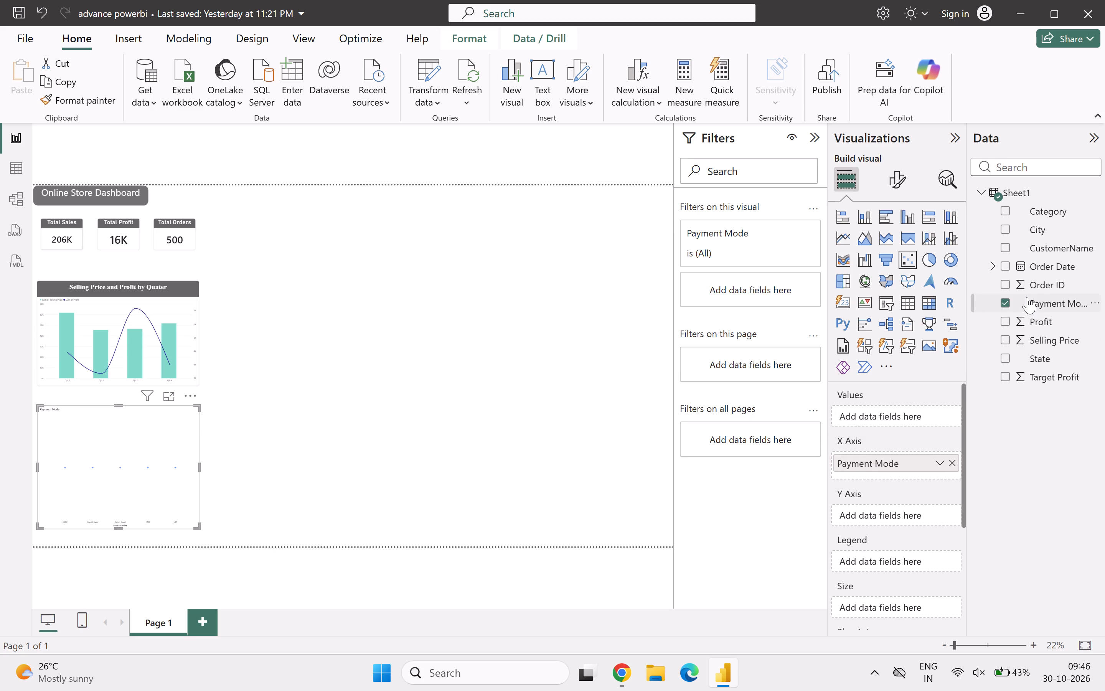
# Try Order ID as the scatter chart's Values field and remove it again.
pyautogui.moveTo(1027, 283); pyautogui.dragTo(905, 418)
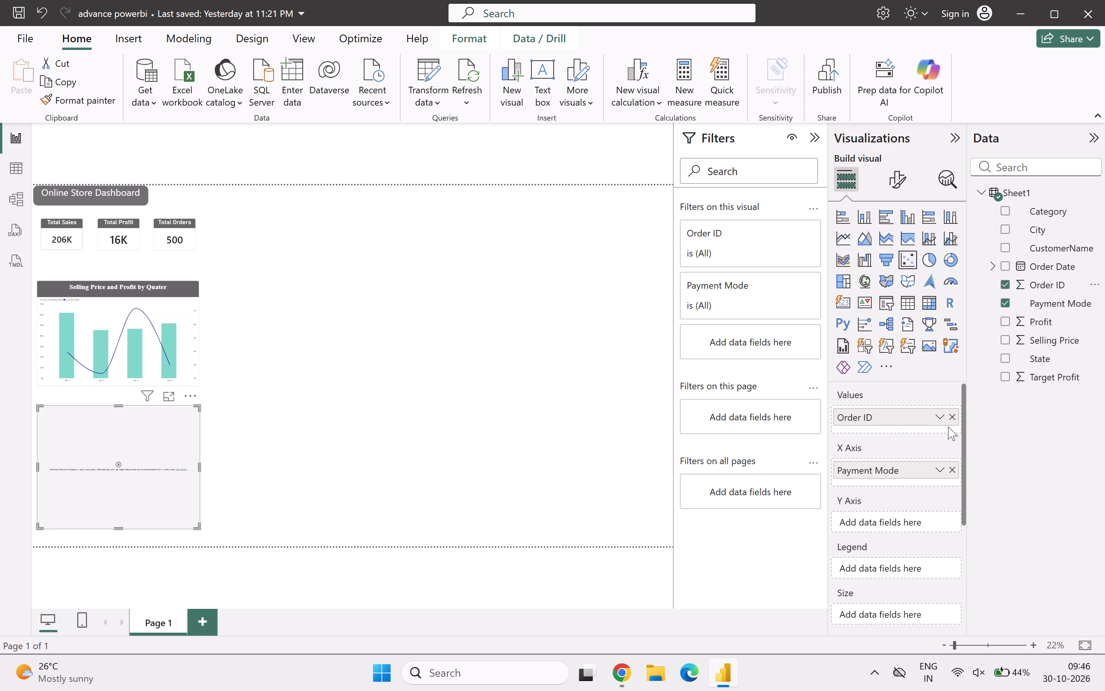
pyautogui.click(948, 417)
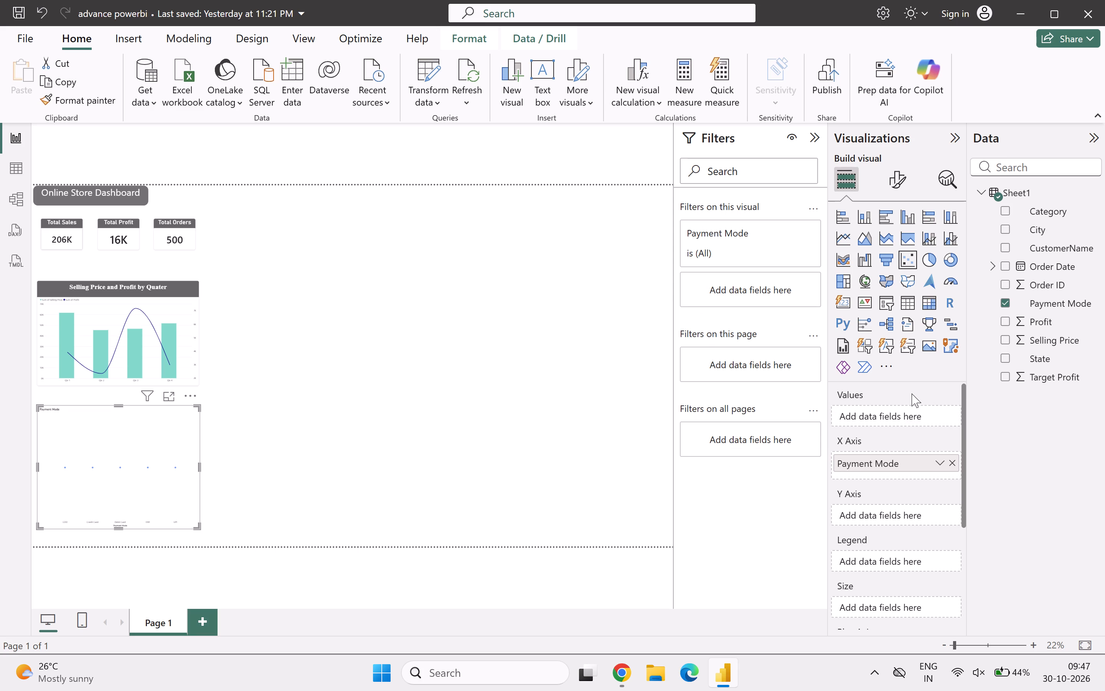
# Assign the Order ID field to the scatter chart's Y Axis.
pyautogui.moveTo(1015, 285); pyautogui.dragTo(877, 538)
pyautogui.moveTo(877, 538); pyautogui.dragTo(874, 526)
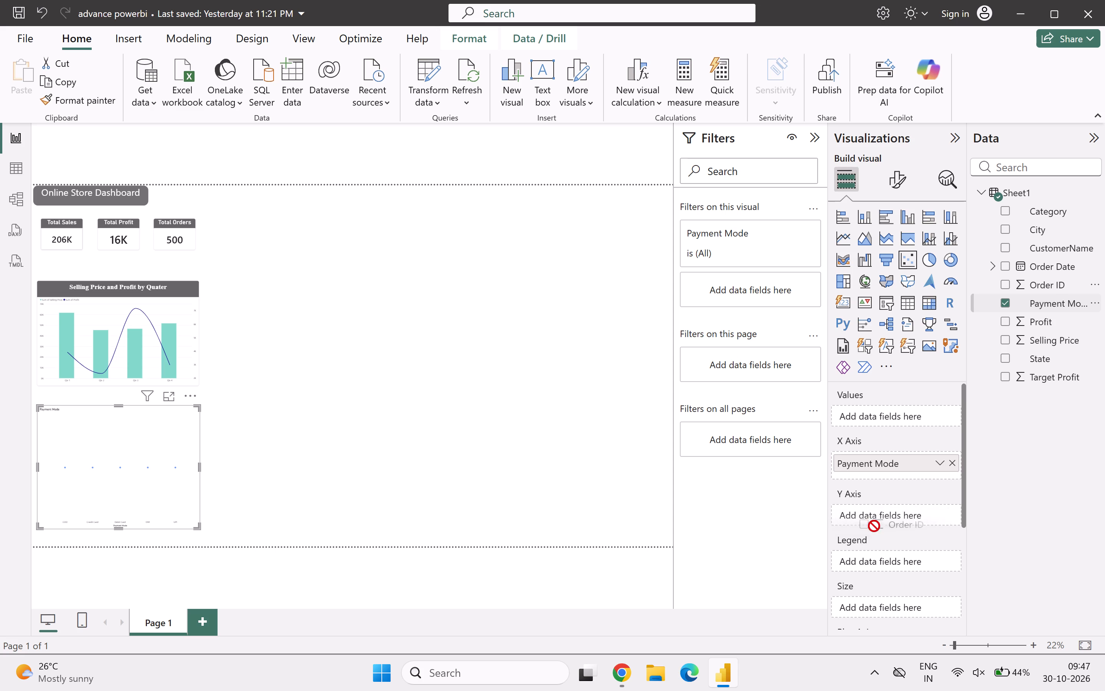
pyautogui.moveTo(874, 526); pyautogui.dragTo(870, 519)
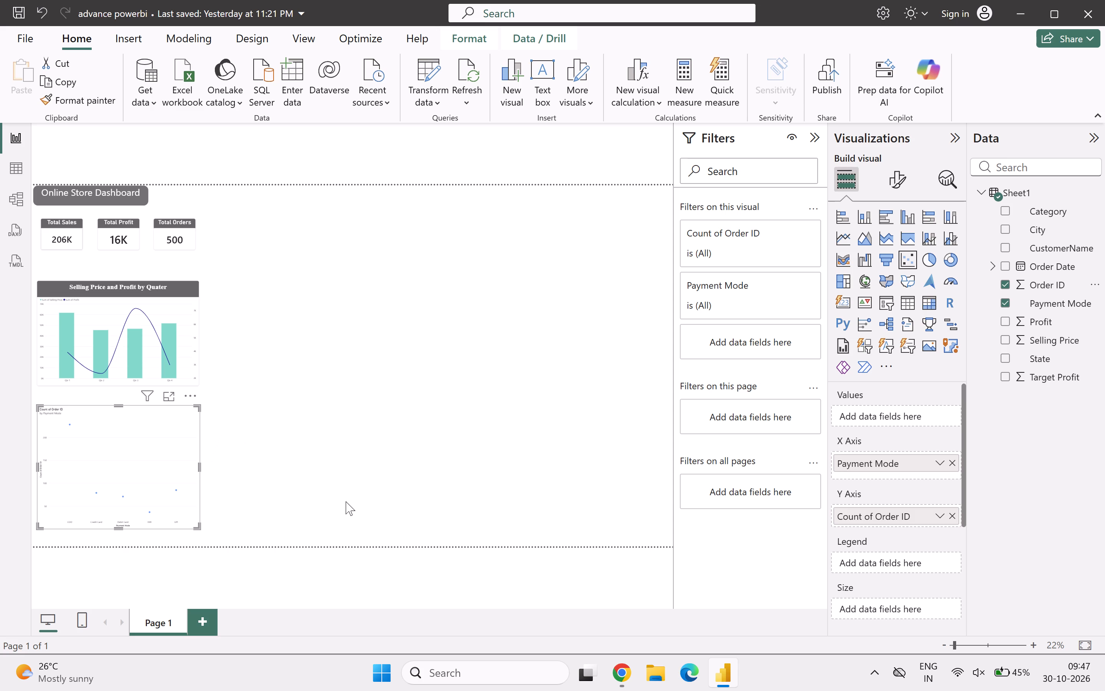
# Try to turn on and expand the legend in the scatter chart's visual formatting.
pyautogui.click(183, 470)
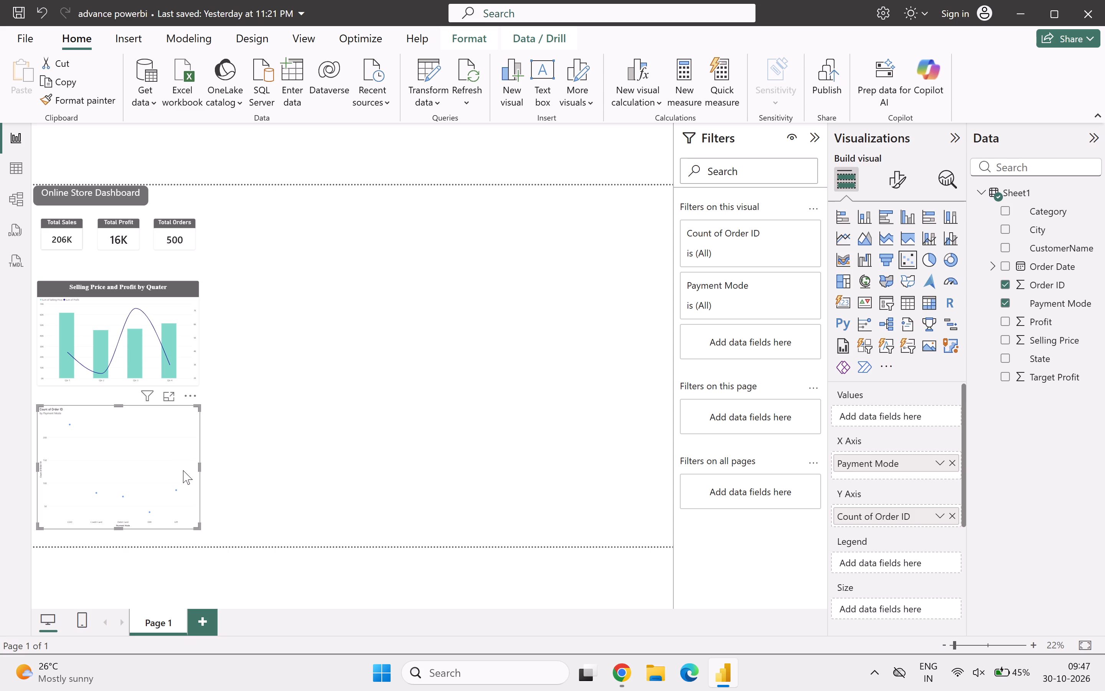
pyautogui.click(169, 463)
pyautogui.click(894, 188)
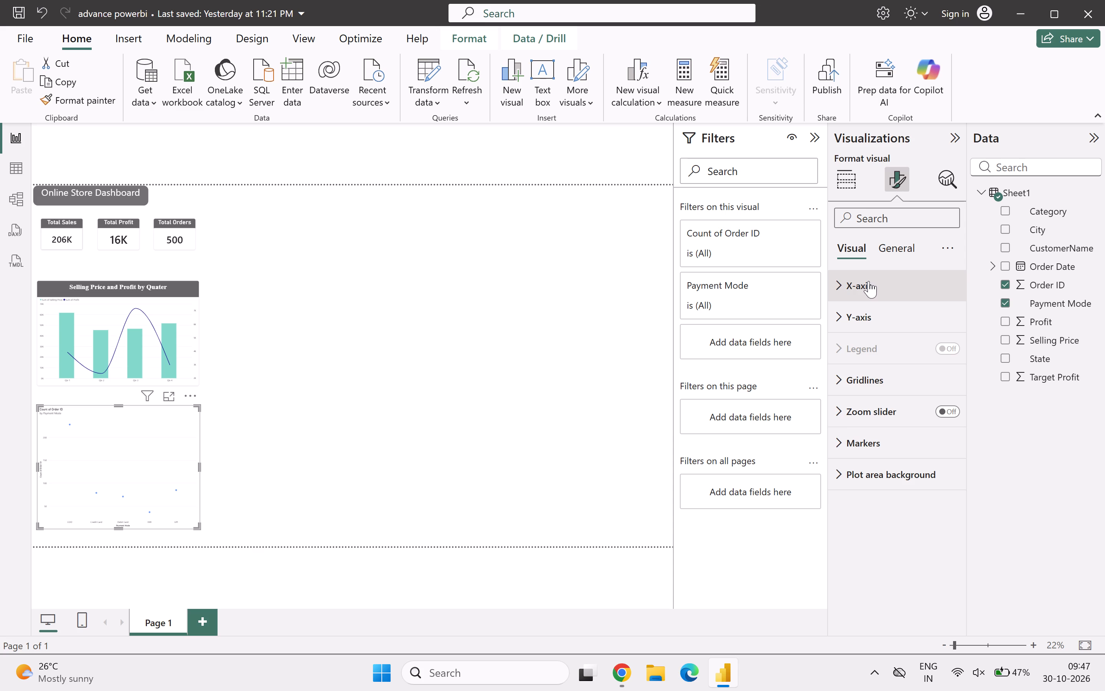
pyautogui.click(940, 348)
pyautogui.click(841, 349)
# Examine the scatter chart's X-axis title and layout options, Y-axis range and values options, and gridline settings.
pyautogui.click(864, 294)
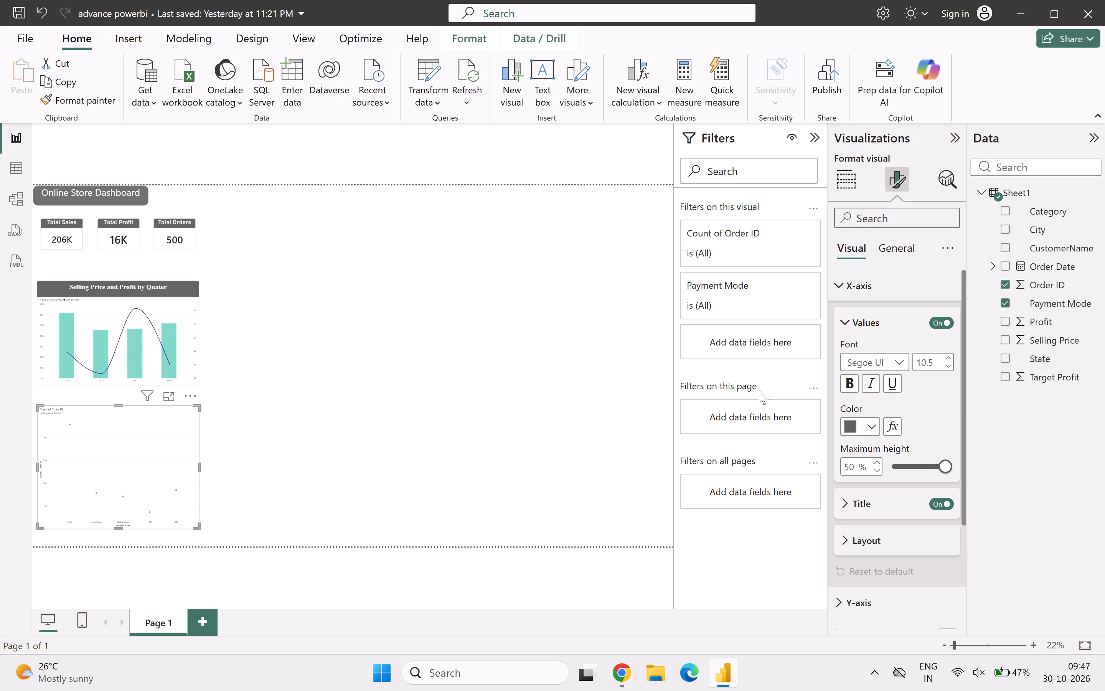
pyautogui.click(863, 508)
pyautogui.scroll(-2, 863, 508)
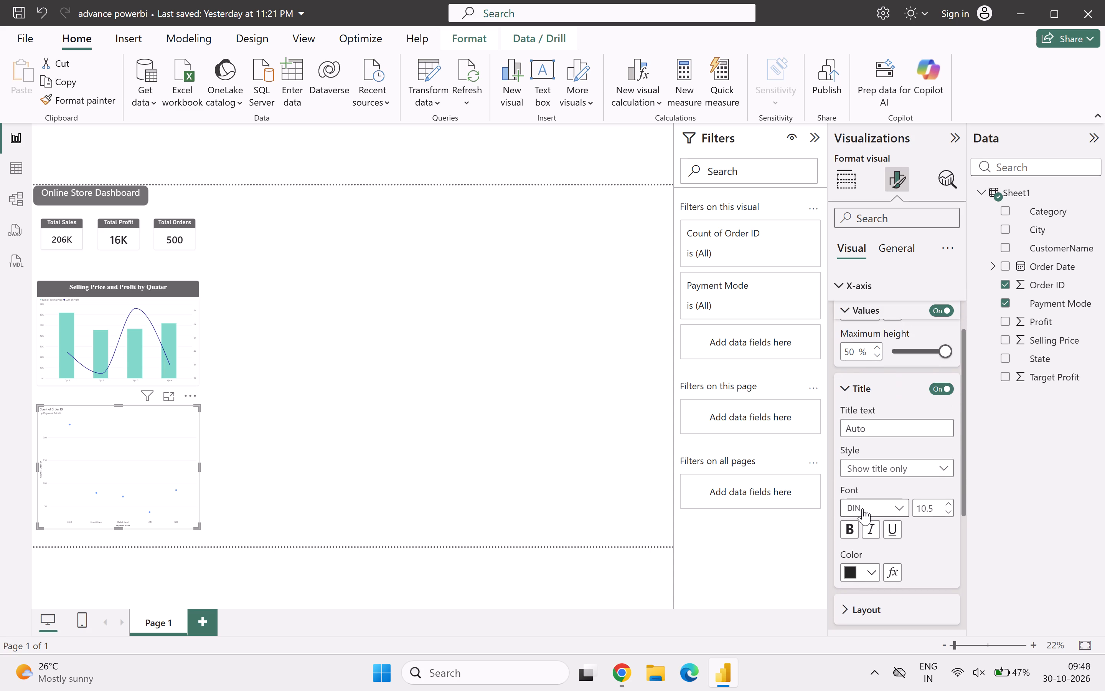
pyautogui.scroll(-2, 896, 495)
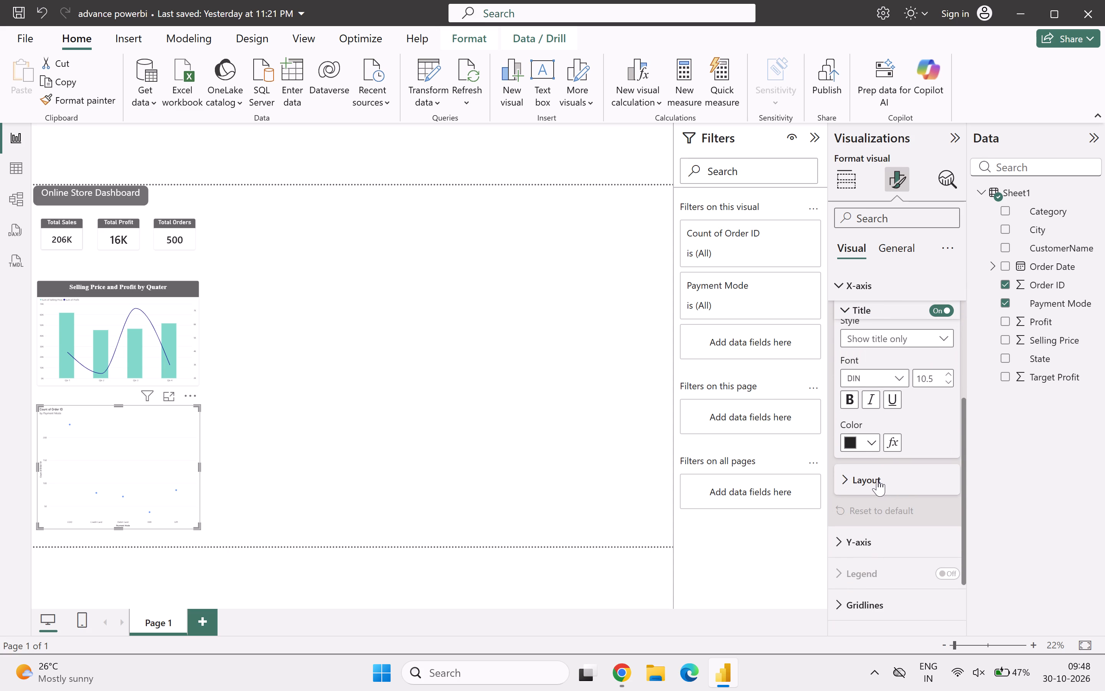
pyautogui.click(877, 479)
pyautogui.scroll(-2, 877, 479)
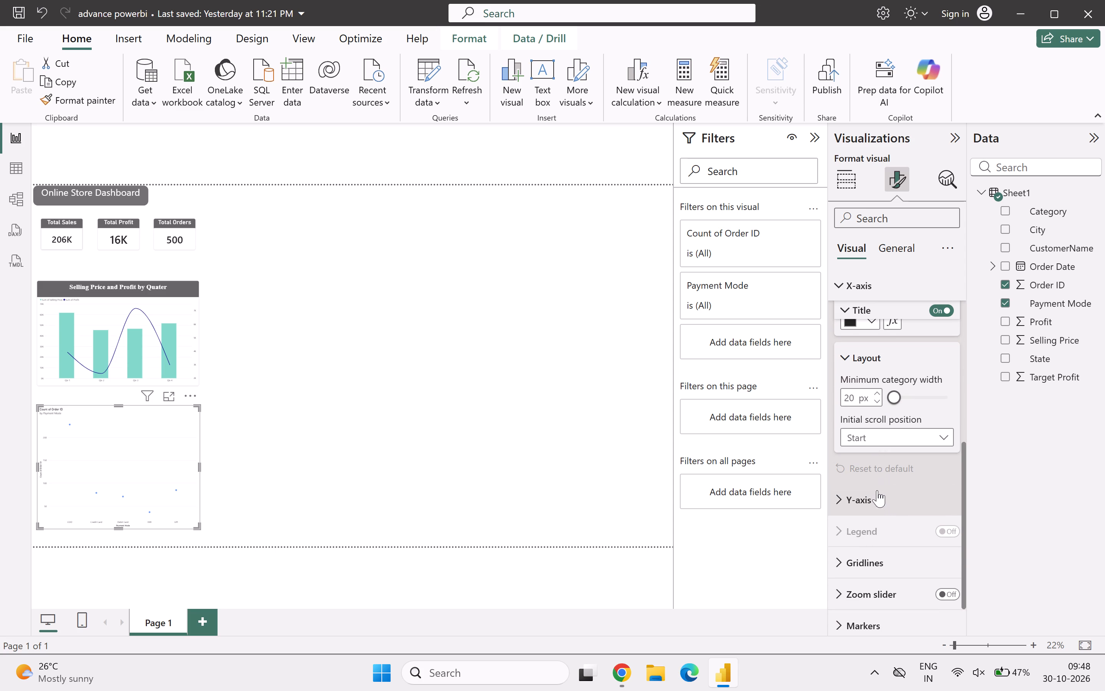
pyautogui.click(877, 496)
pyautogui.scroll(-2, 877, 496)
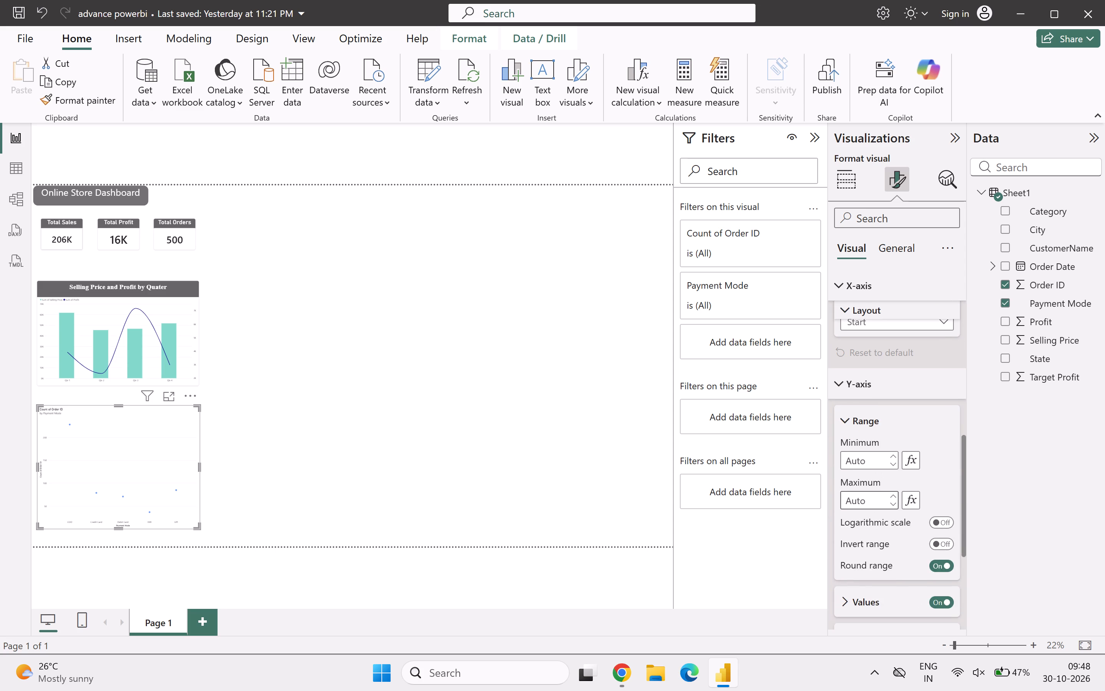
pyautogui.scroll(-2, 877, 496)
pyautogui.click(877, 496)
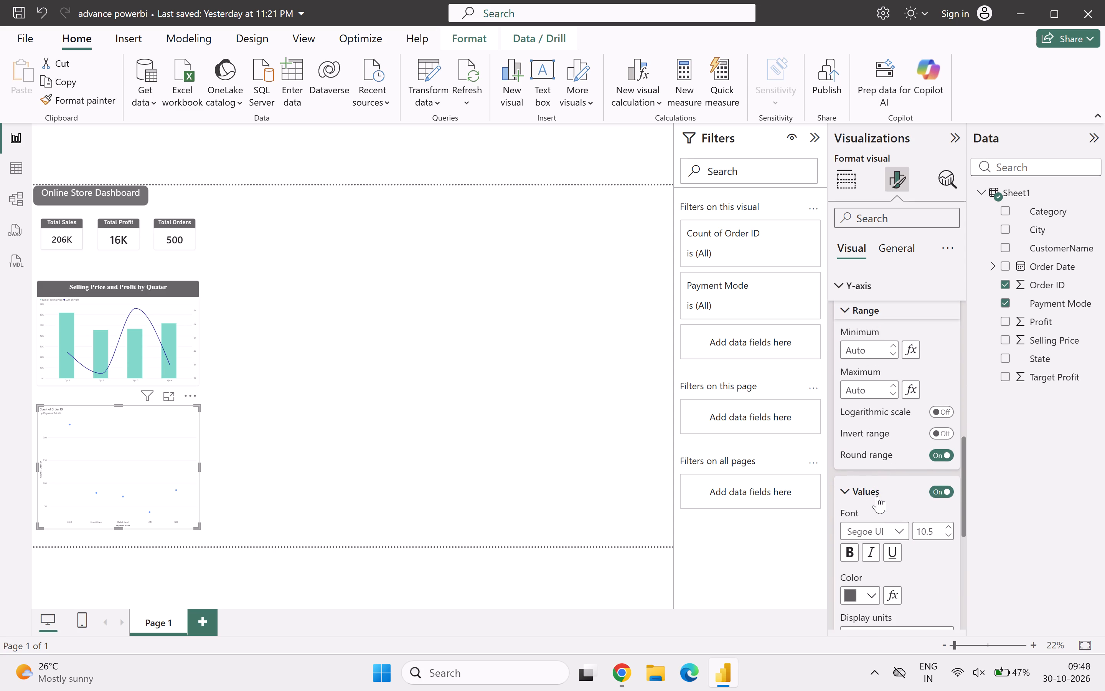
pyautogui.scroll(-3, 877, 496)
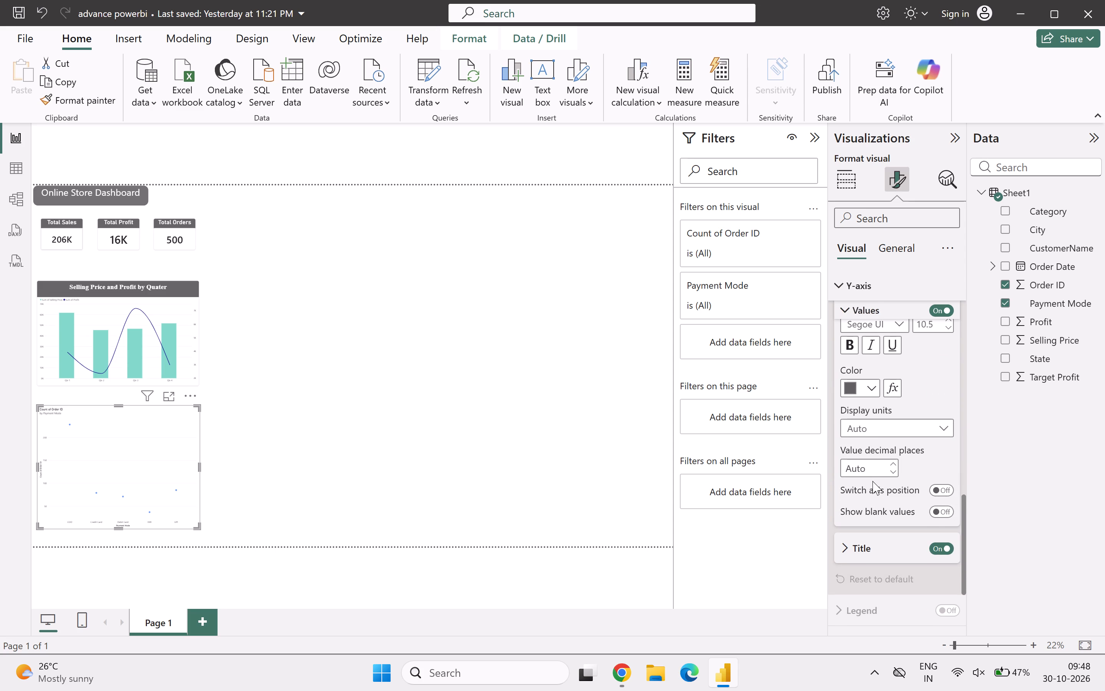
pyautogui.scroll(-2, 877, 533)
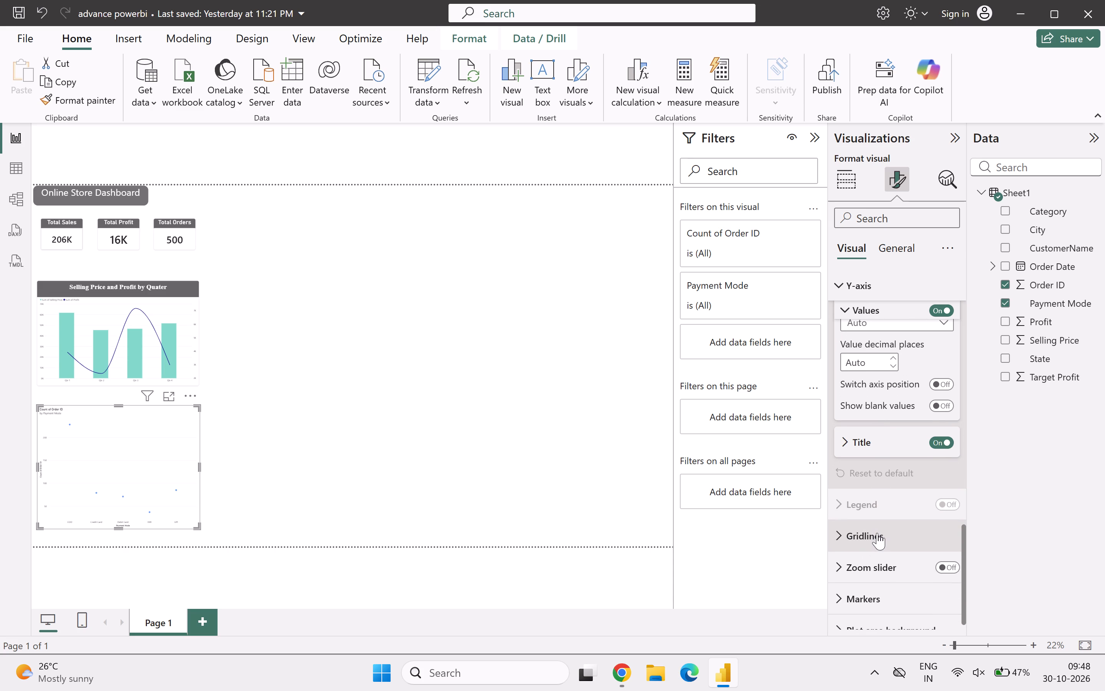
pyautogui.click(877, 533)
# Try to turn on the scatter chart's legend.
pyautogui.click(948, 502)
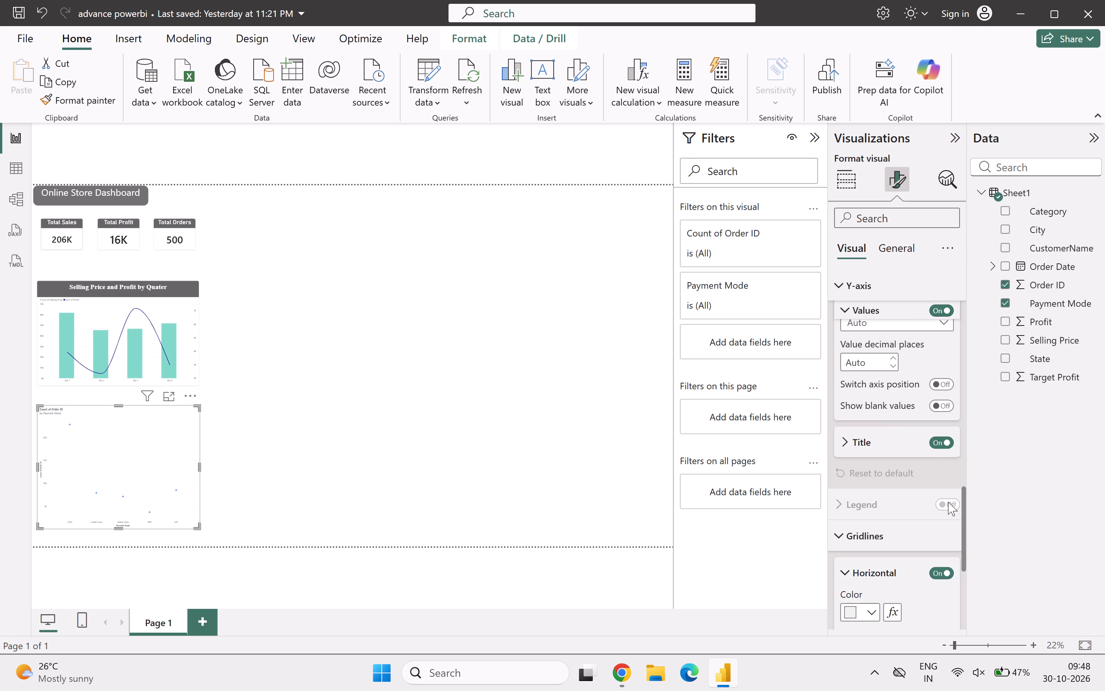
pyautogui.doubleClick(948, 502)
# Examine the scatter chart's horizontal gridline options and review its Y-axis and X-axis formatting settings again.
pyautogui.scroll(-4, 948, 502)
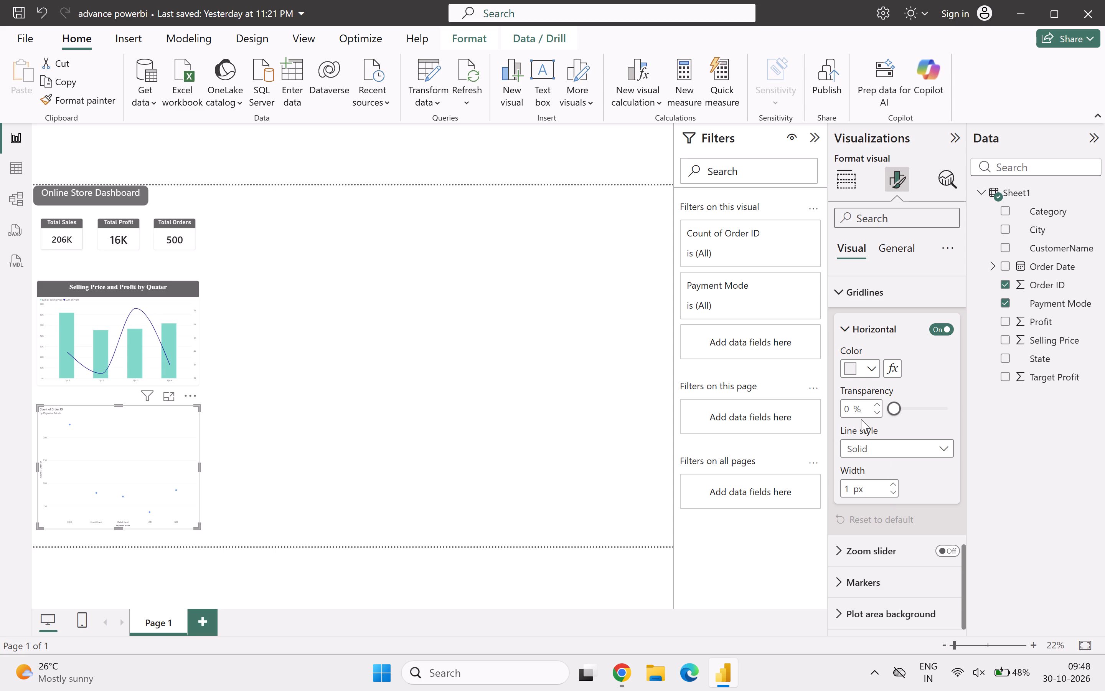
pyautogui.scroll(-3, 911, 483)
pyautogui.scroll(2, 917, 440)
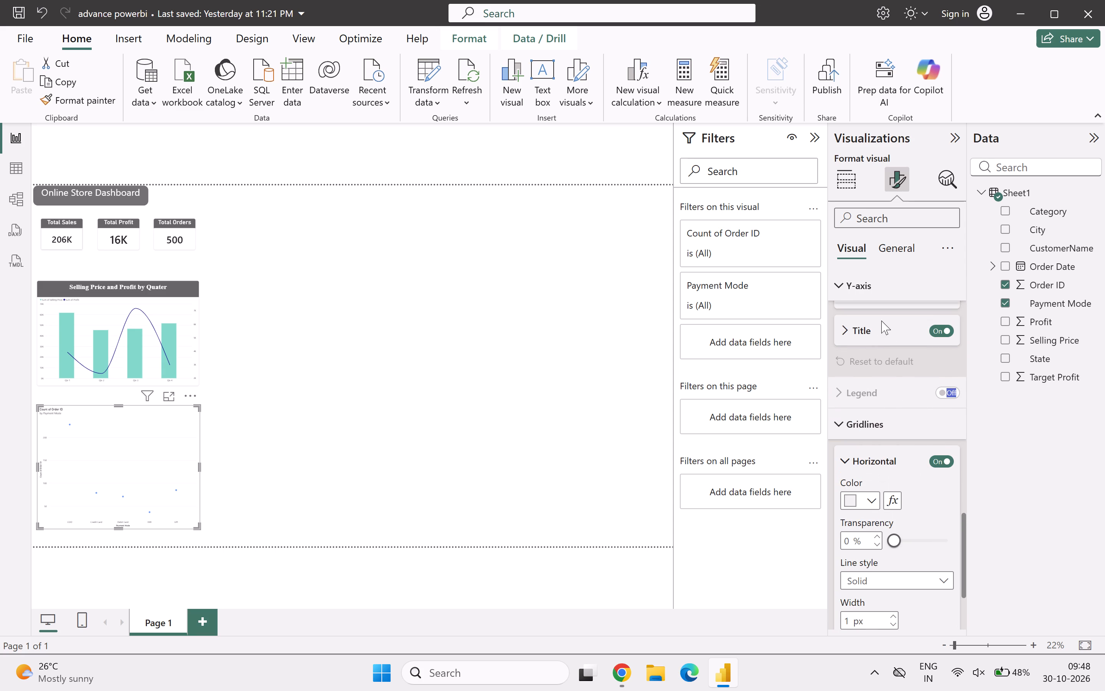
pyautogui.scroll(2, 895, 438)
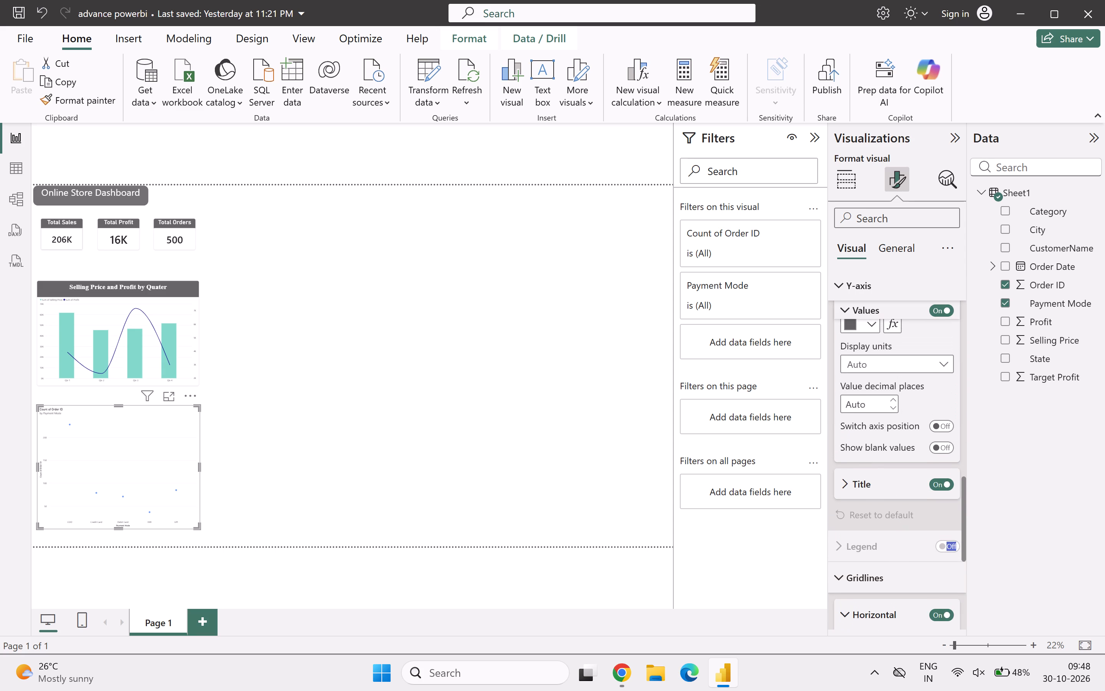
pyautogui.scroll(2, 882, 422)
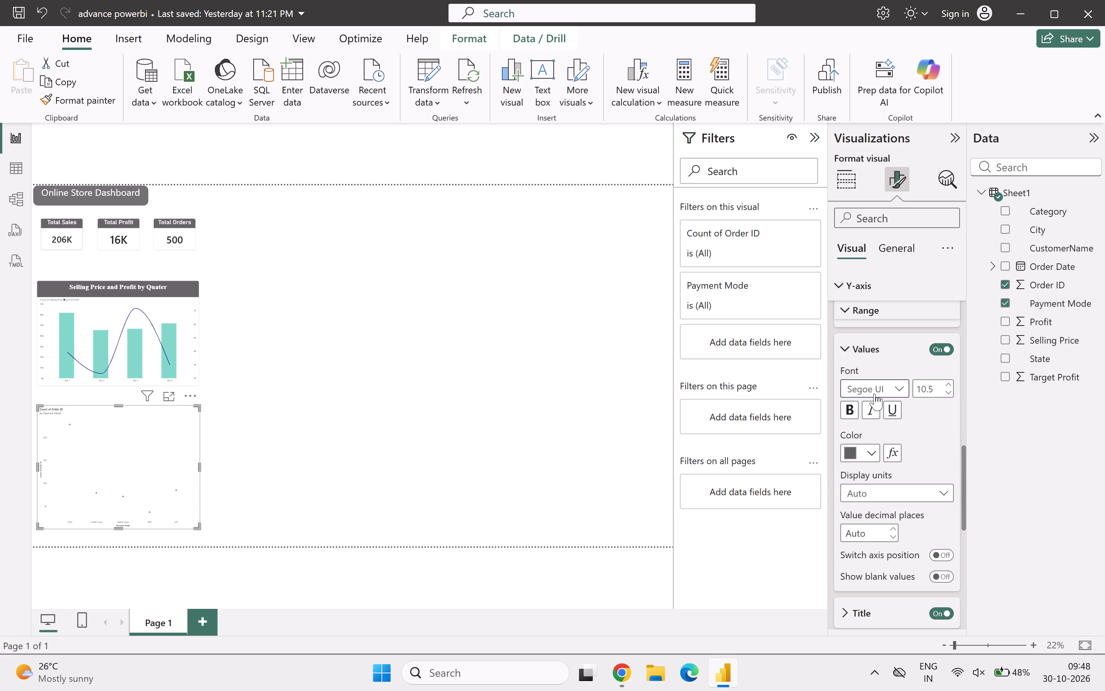
pyautogui.scroll(2, 874, 393)
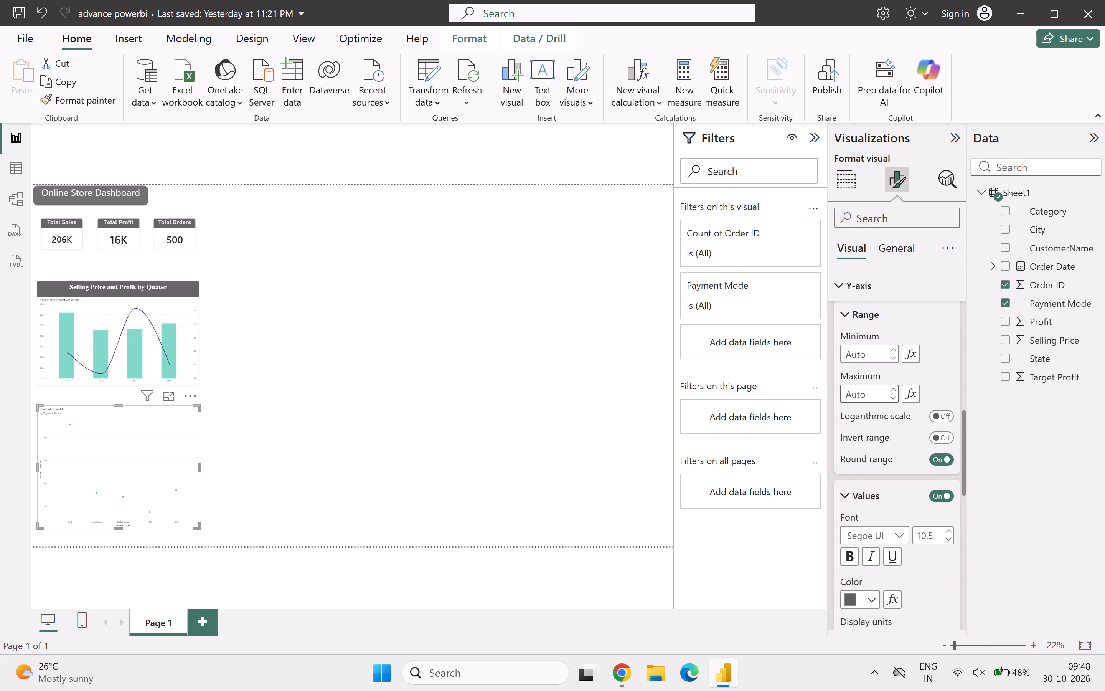
pyautogui.scroll(5, 874, 393)
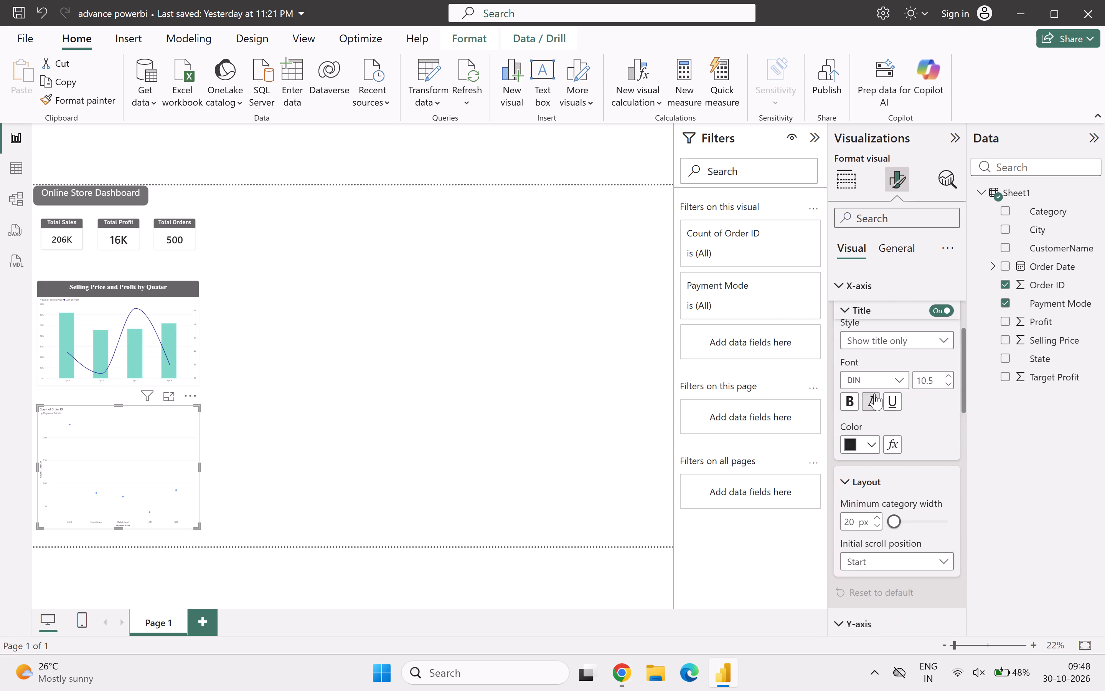
pyautogui.scroll(1, 874, 393)
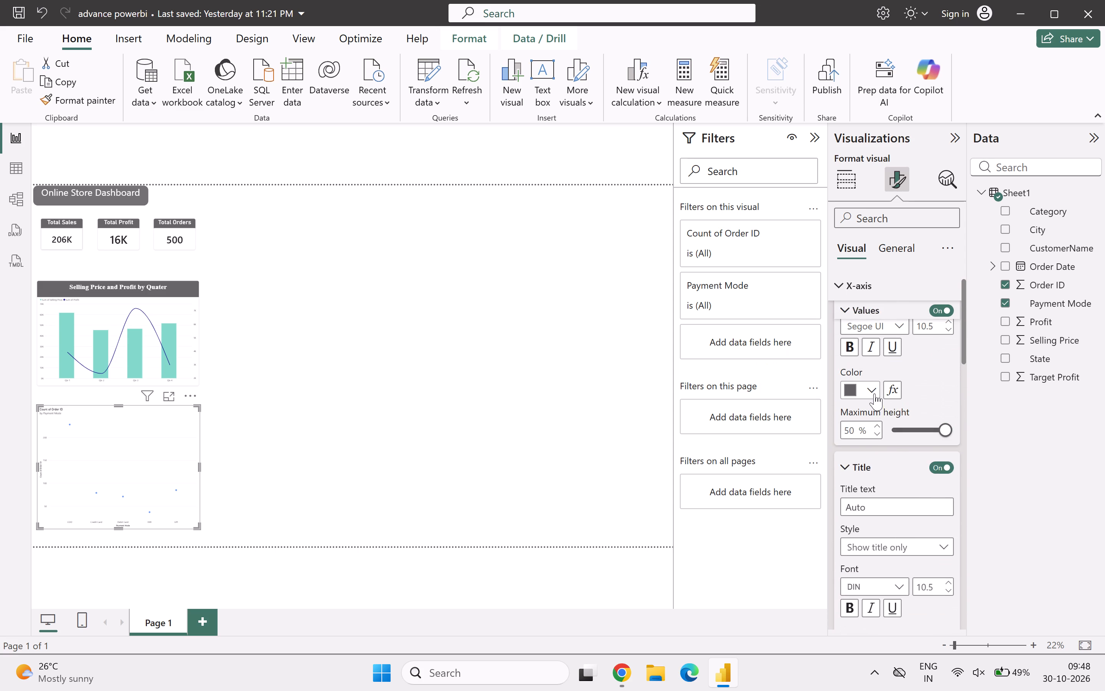
pyautogui.scroll(2, 874, 393)
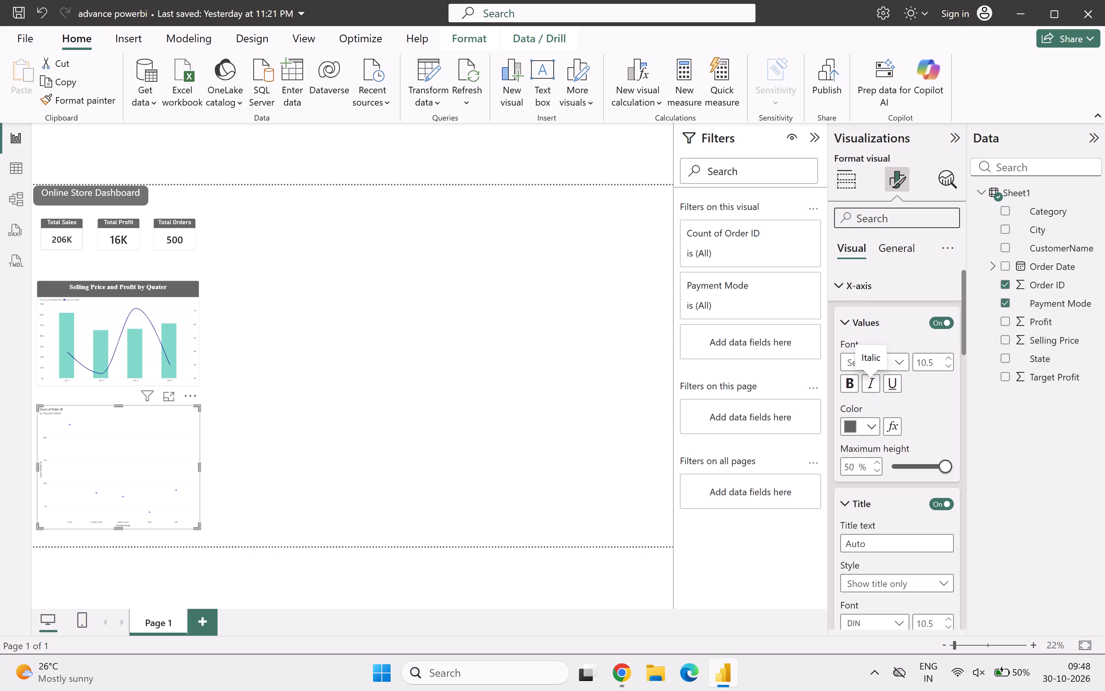
pyautogui.scroll(-6, 884, 479)
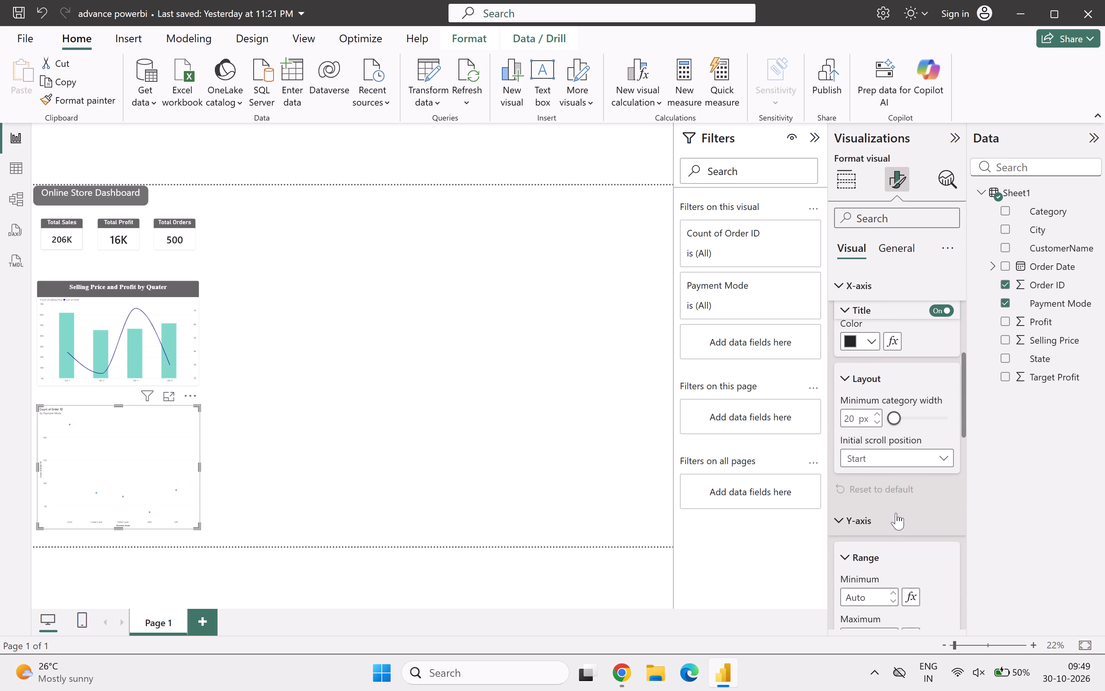
# Move the scatter chart slightly right and widen it past the right edge of the Selling Price and Profit chart.
pyautogui.click(145, 441)
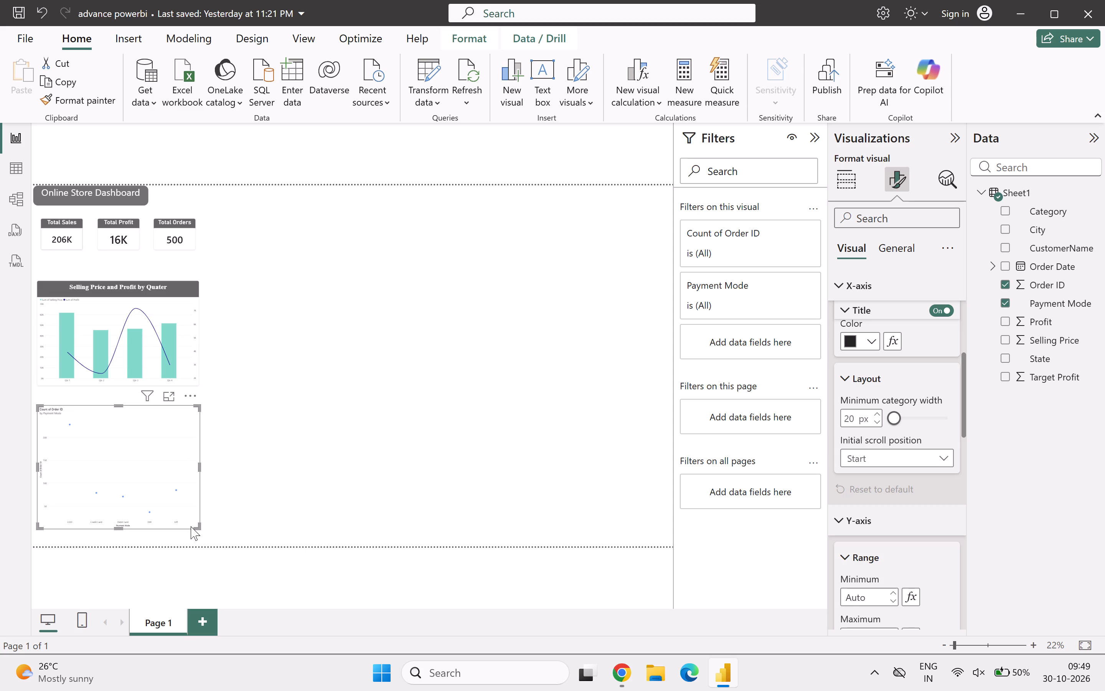
pyautogui.moveTo(191, 526); pyautogui.dragTo(196, 527)
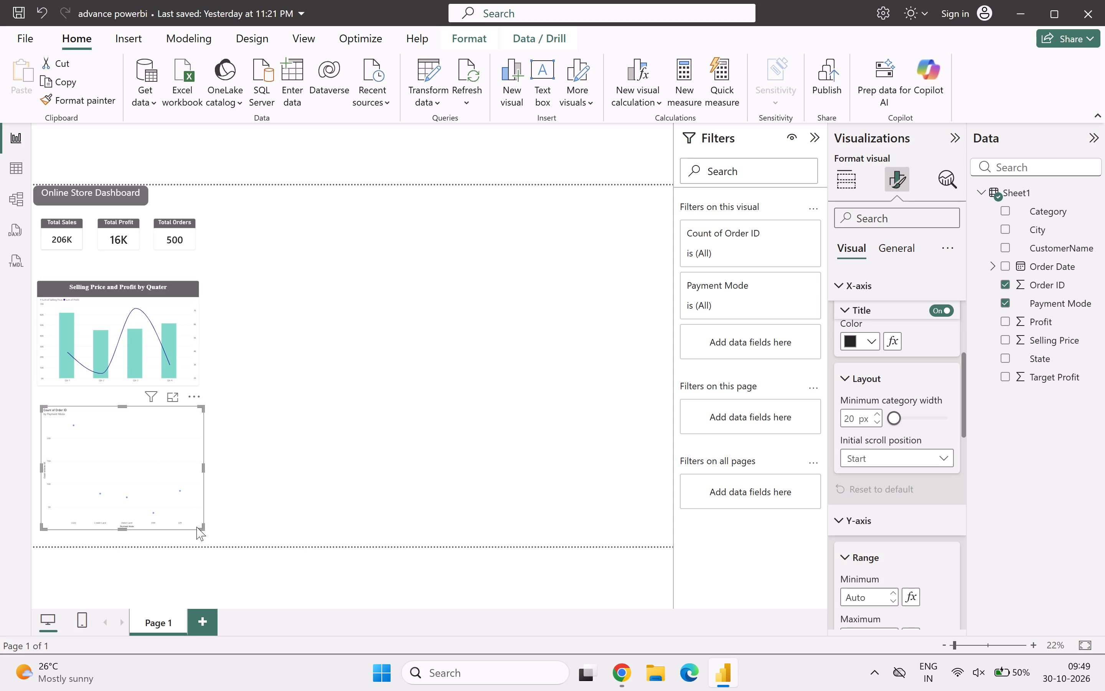
pyautogui.moveTo(203, 527); pyautogui.dragTo(280, 533)
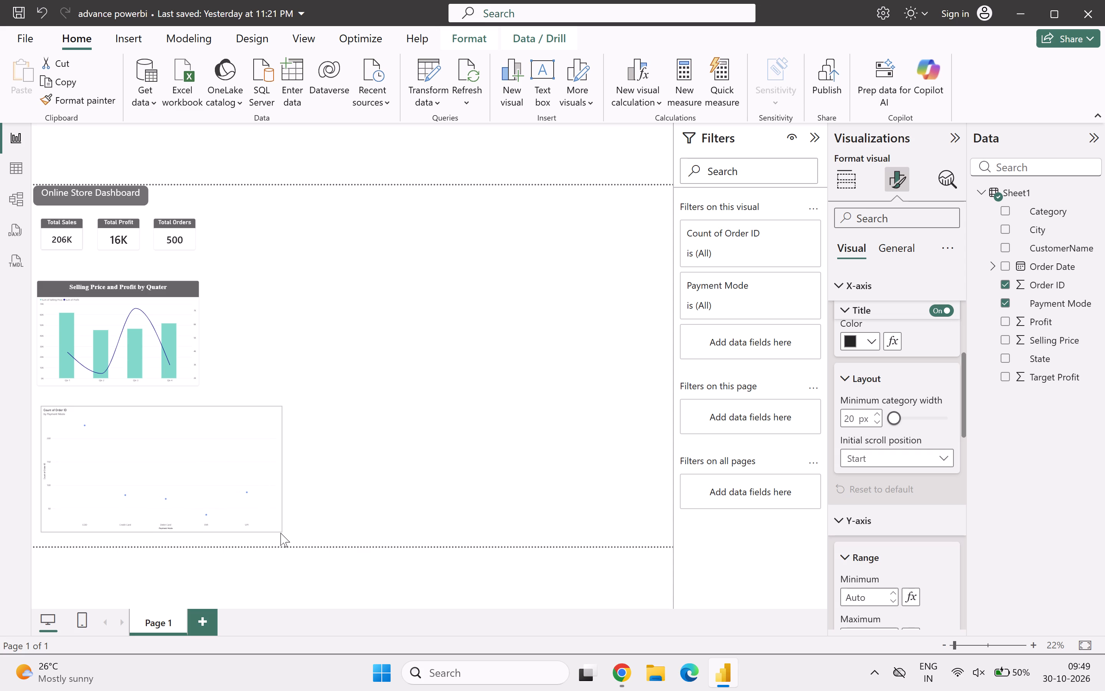
pyautogui.moveTo(280, 533); pyautogui.dragTo(224, 524)
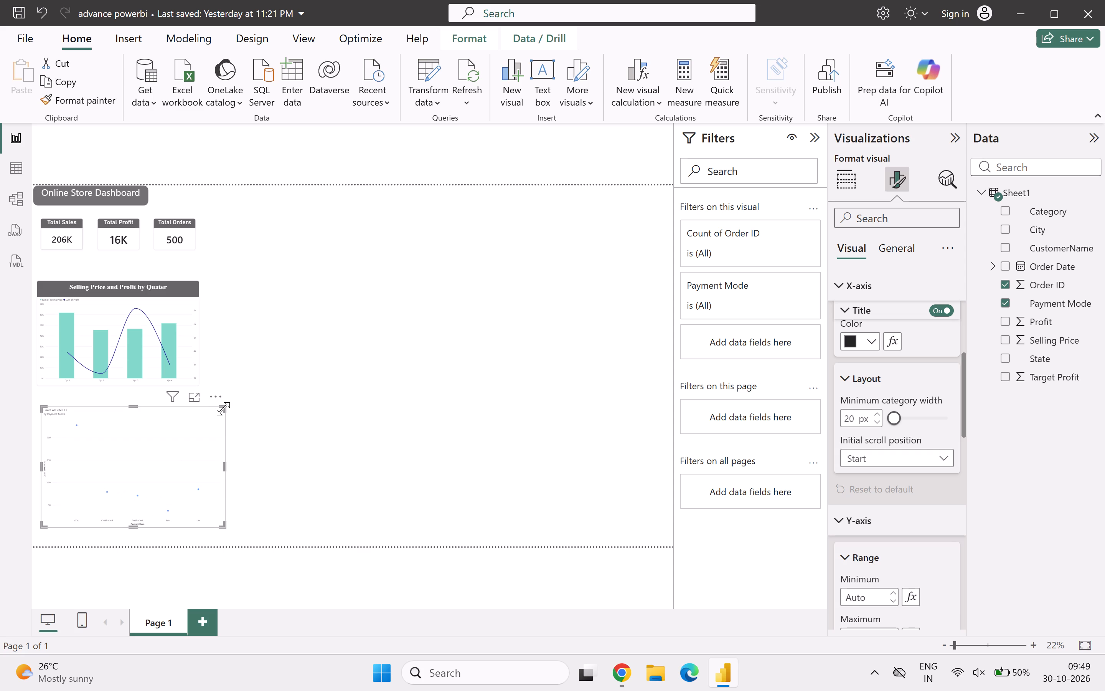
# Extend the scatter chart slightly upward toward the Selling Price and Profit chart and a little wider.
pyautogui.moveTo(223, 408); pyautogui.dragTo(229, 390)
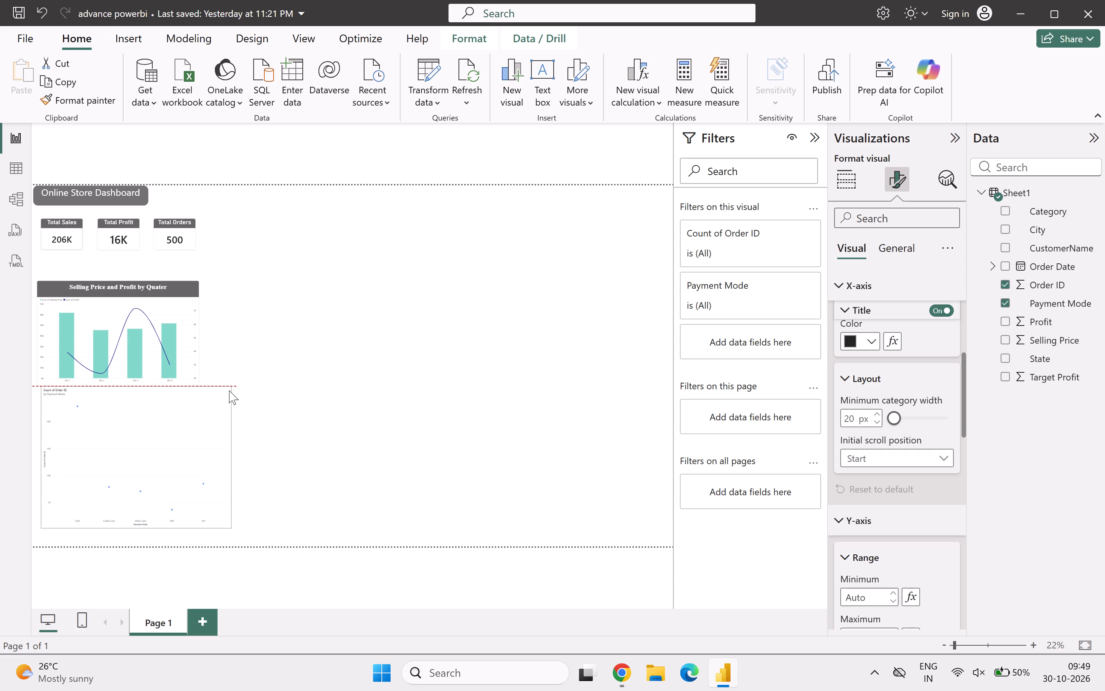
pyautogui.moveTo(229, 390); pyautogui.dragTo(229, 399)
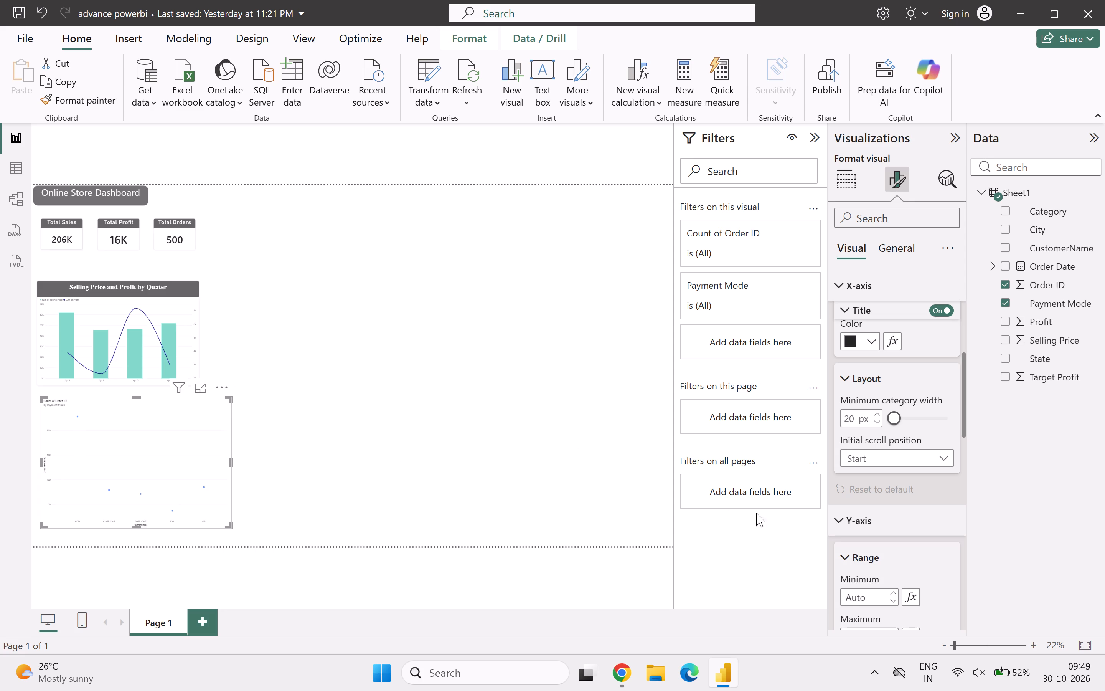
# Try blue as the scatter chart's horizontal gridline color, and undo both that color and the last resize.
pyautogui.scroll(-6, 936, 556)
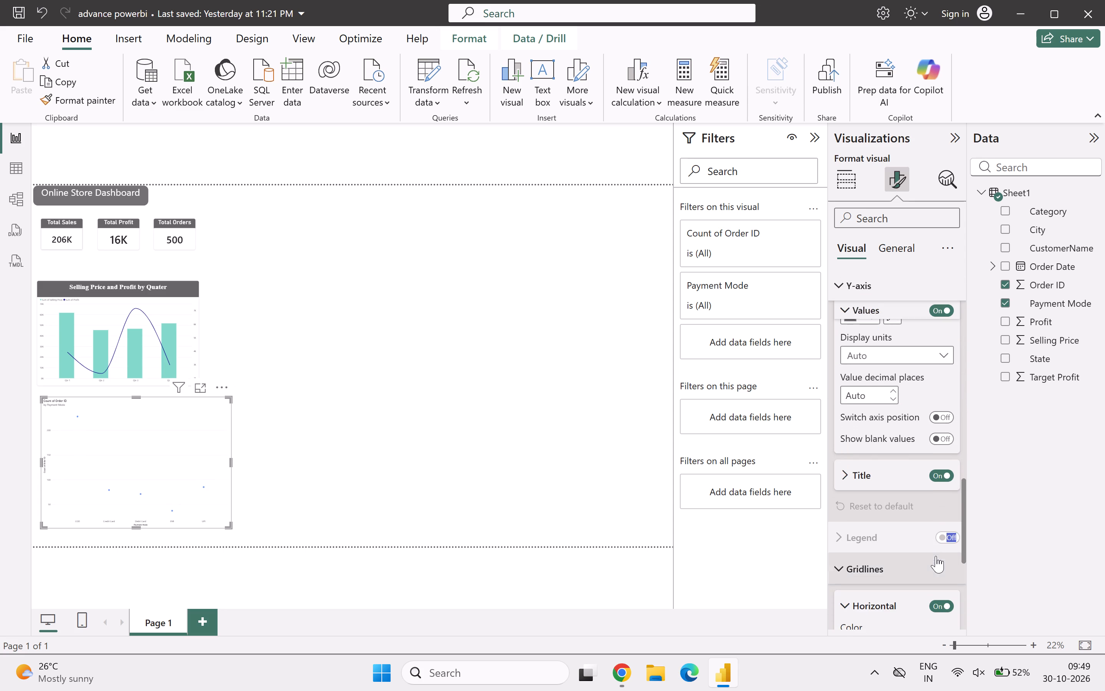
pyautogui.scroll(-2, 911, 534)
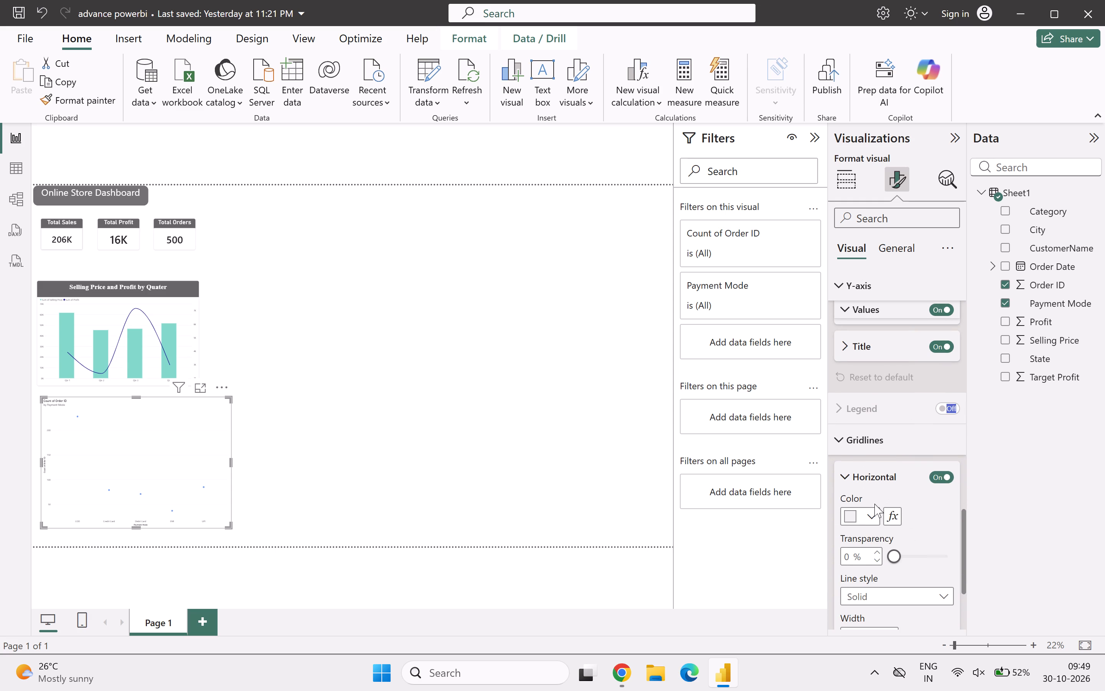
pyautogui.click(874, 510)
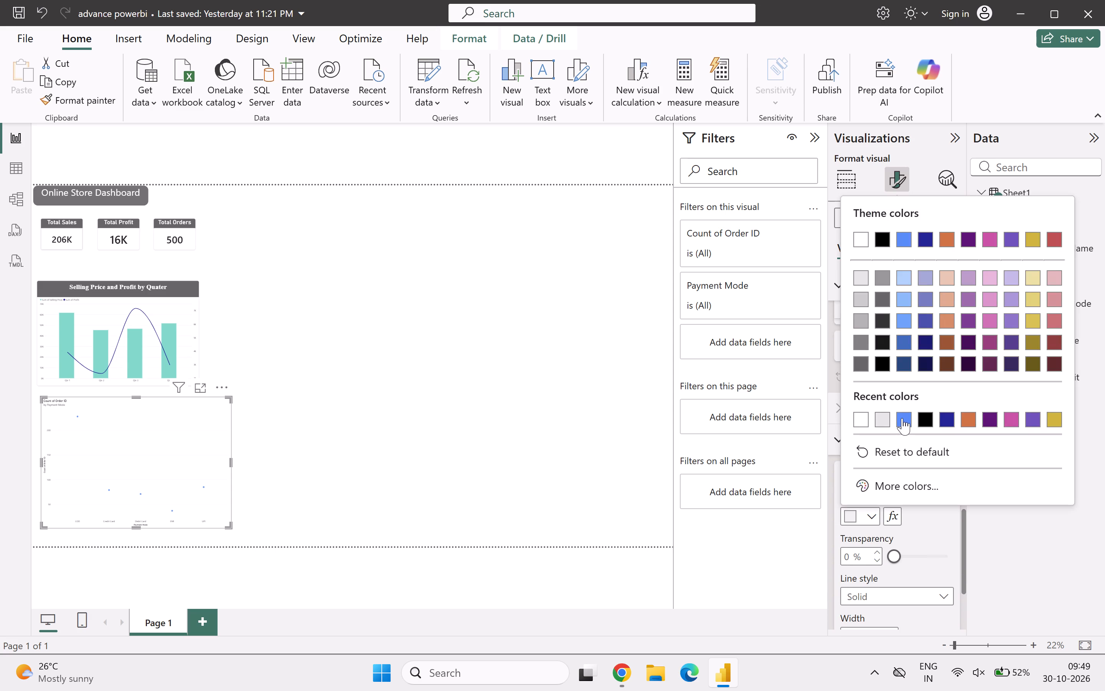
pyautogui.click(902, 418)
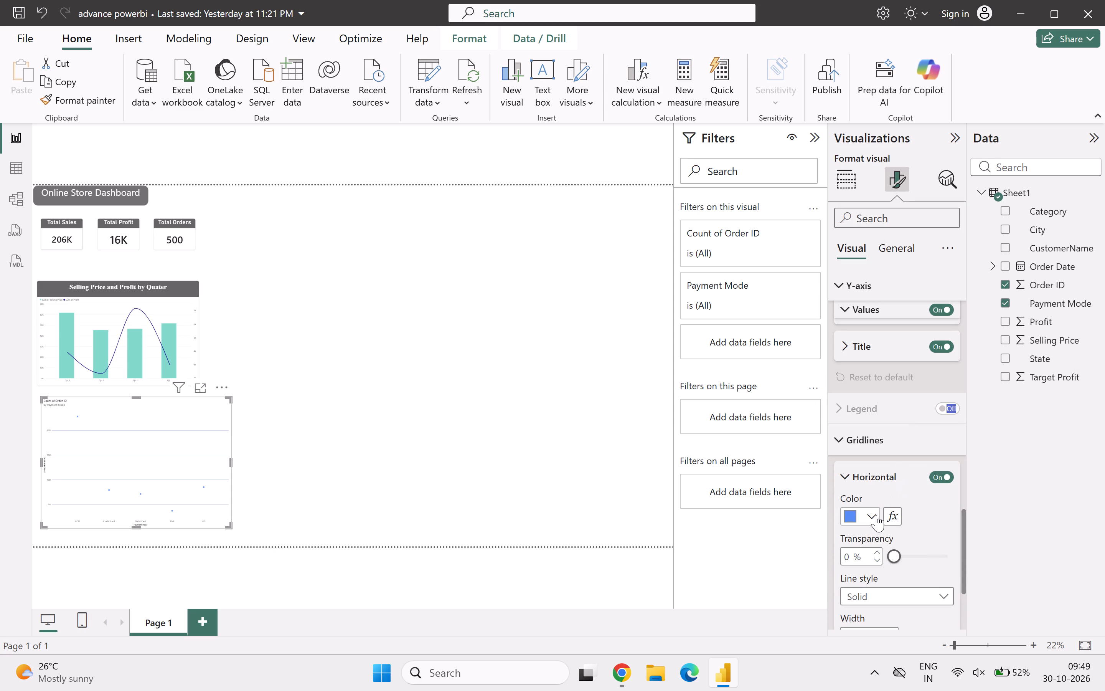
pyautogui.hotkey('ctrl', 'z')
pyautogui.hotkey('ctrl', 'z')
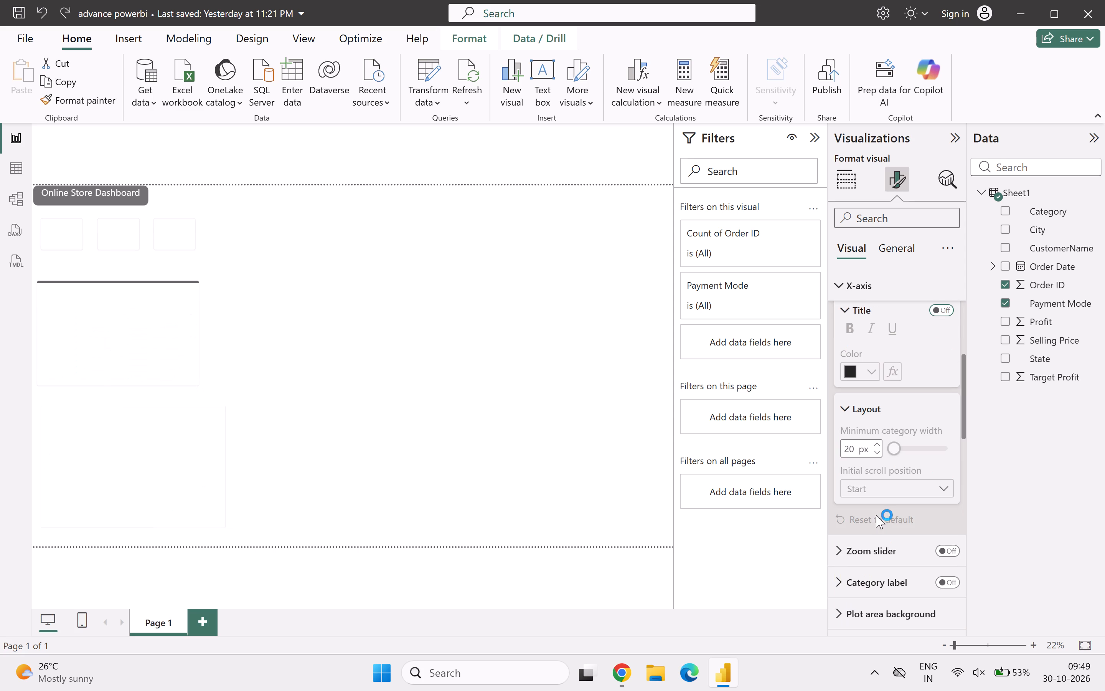
# Set the scatter chart's marker color to a slightly darker custom blue, #0E82ED, undoing the last shade adjustment.
pyautogui.scroll(-2, 909, 516)
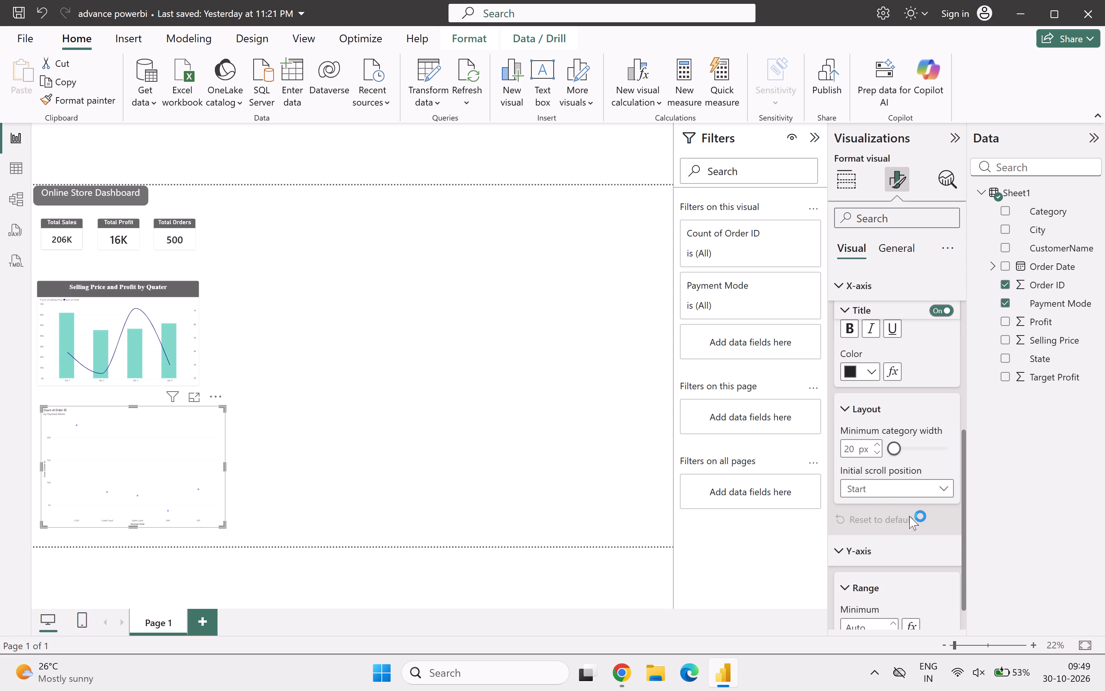
pyautogui.scroll(-2, 909, 516)
pyautogui.scroll(-6, 881, 604)
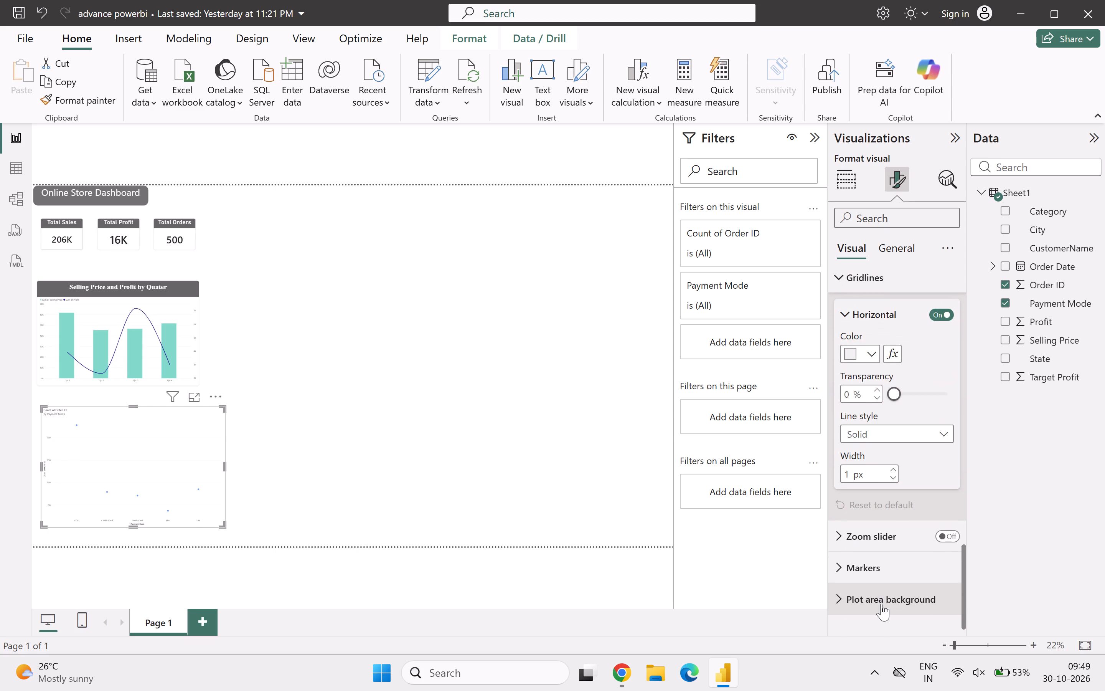
pyautogui.scroll(-1, 881, 604)
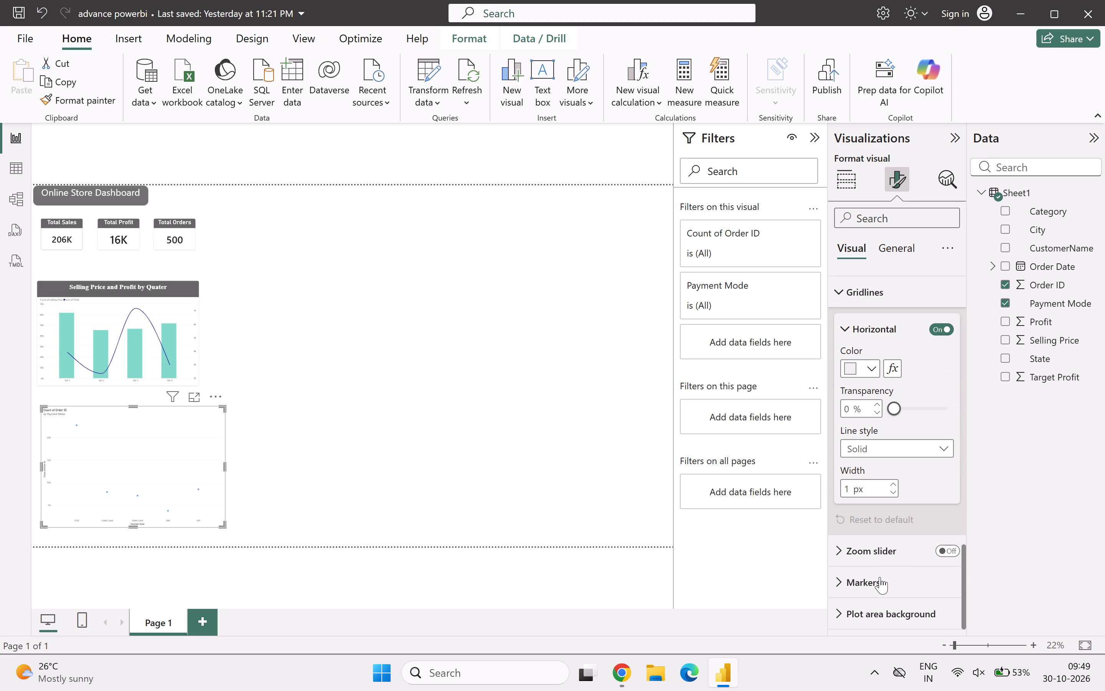
pyautogui.click(880, 577)
pyautogui.scroll(-2, 880, 577)
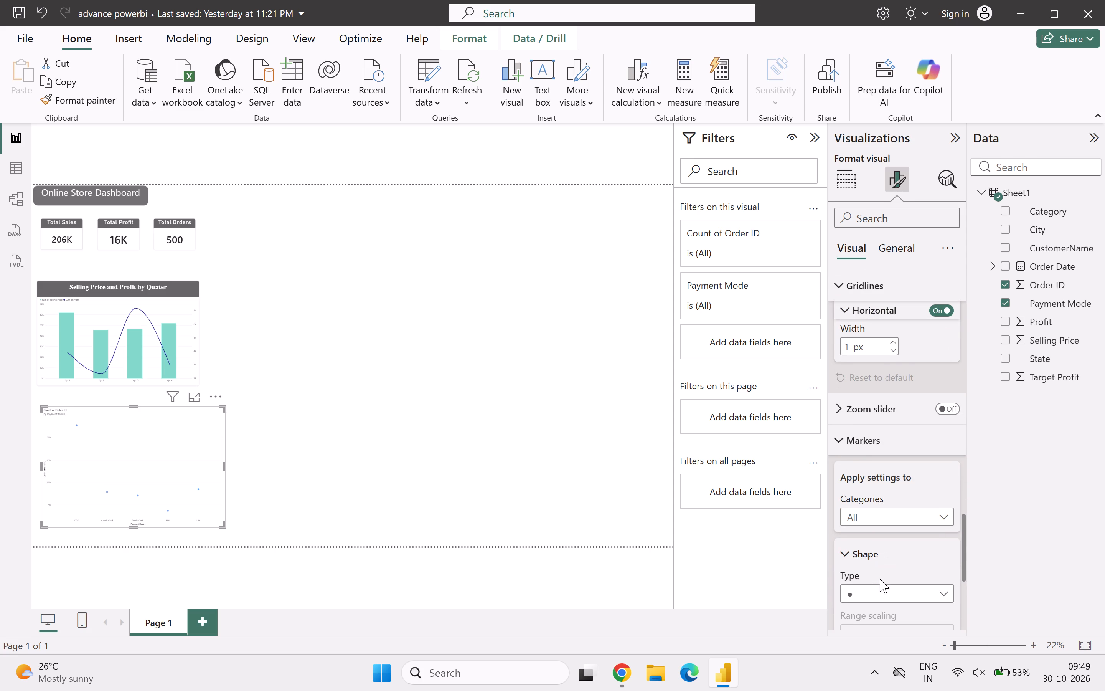
pyautogui.scroll(-3, 880, 579)
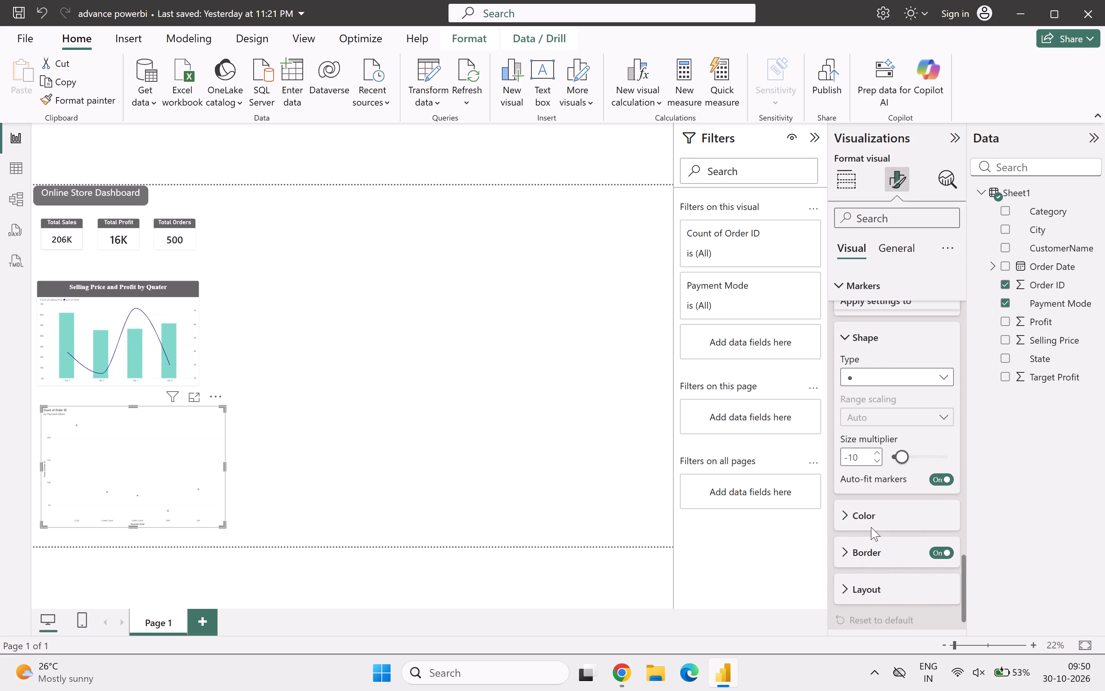
pyautogui.click(869, 524)
pyautogui.click(863, 518)
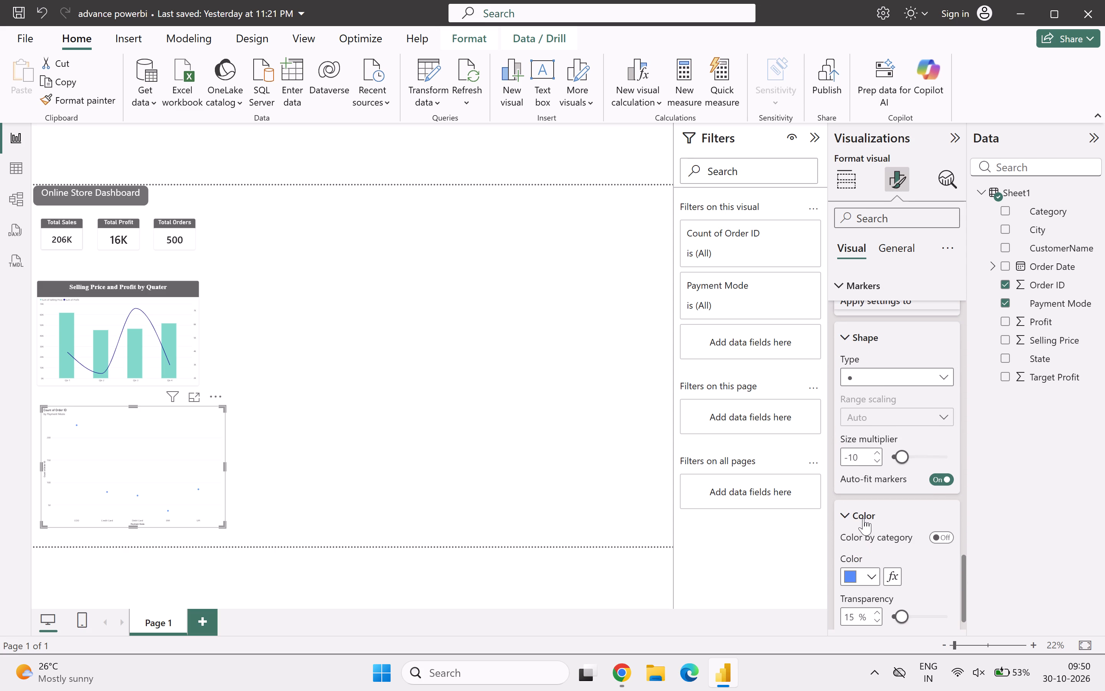
pyautogui.scroll(-2, 863, 518)
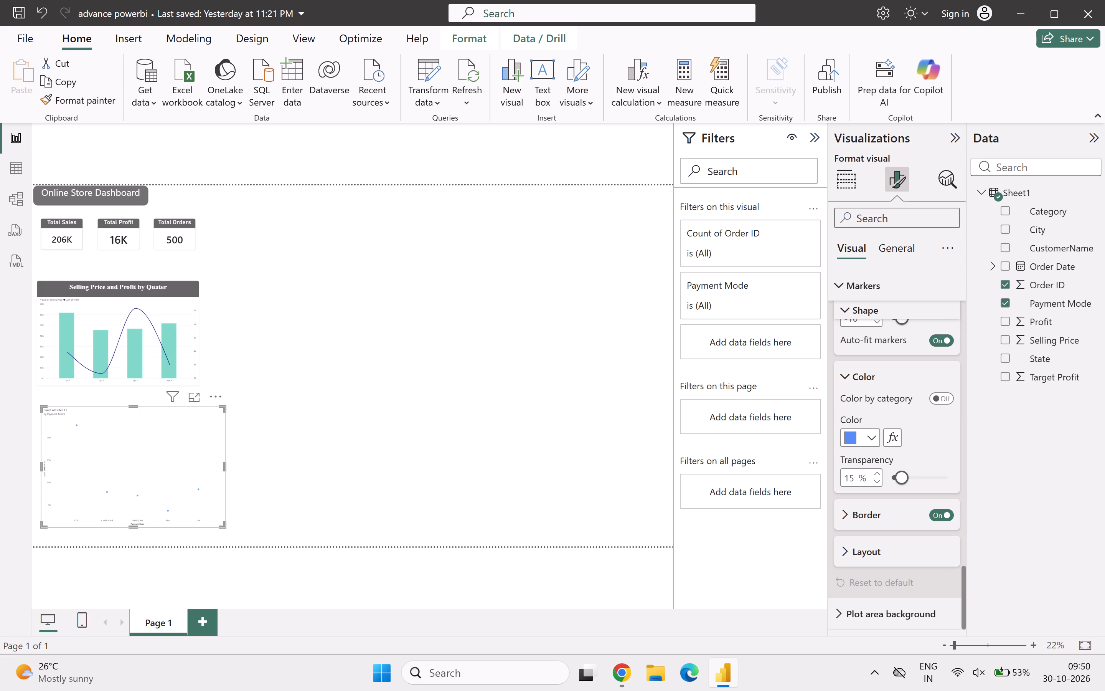
pyautogui.click(856, 438)
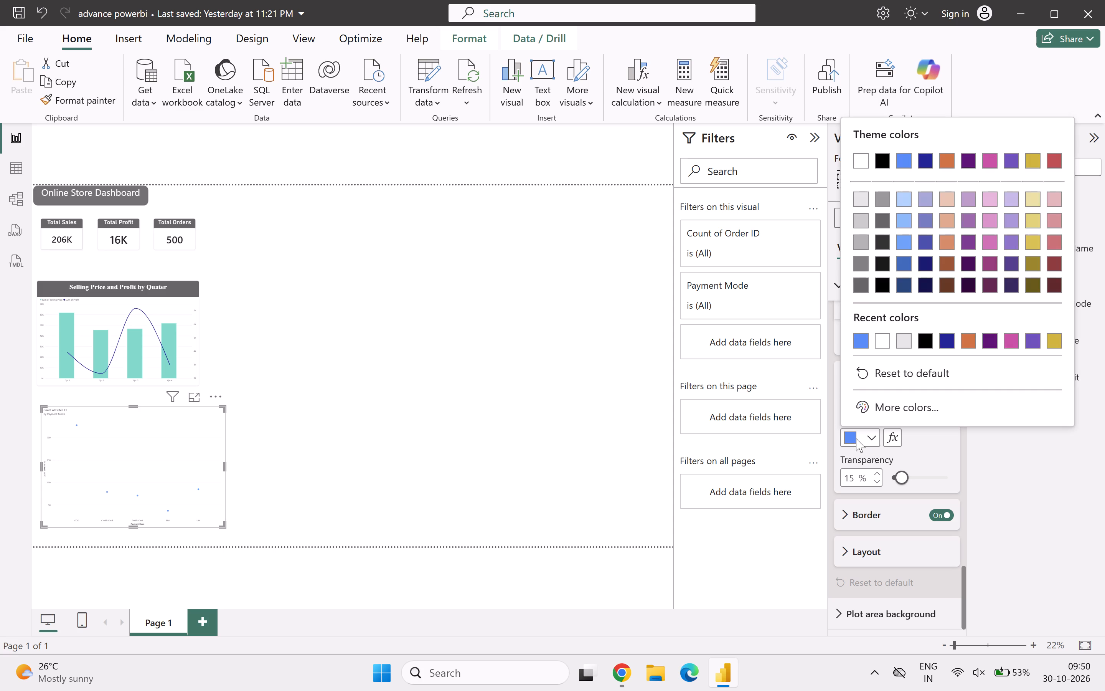
pyautogui.click(887, 405)
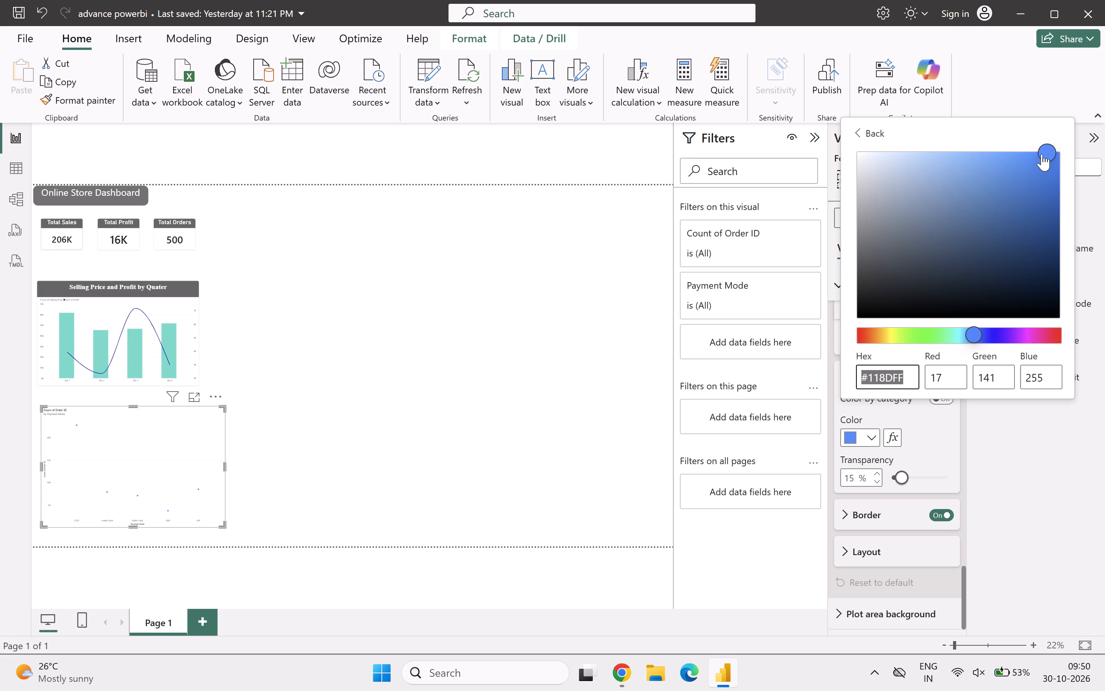
pyautogui.moveTo(1042, 153); pyautogui.dragTo(985, 291)
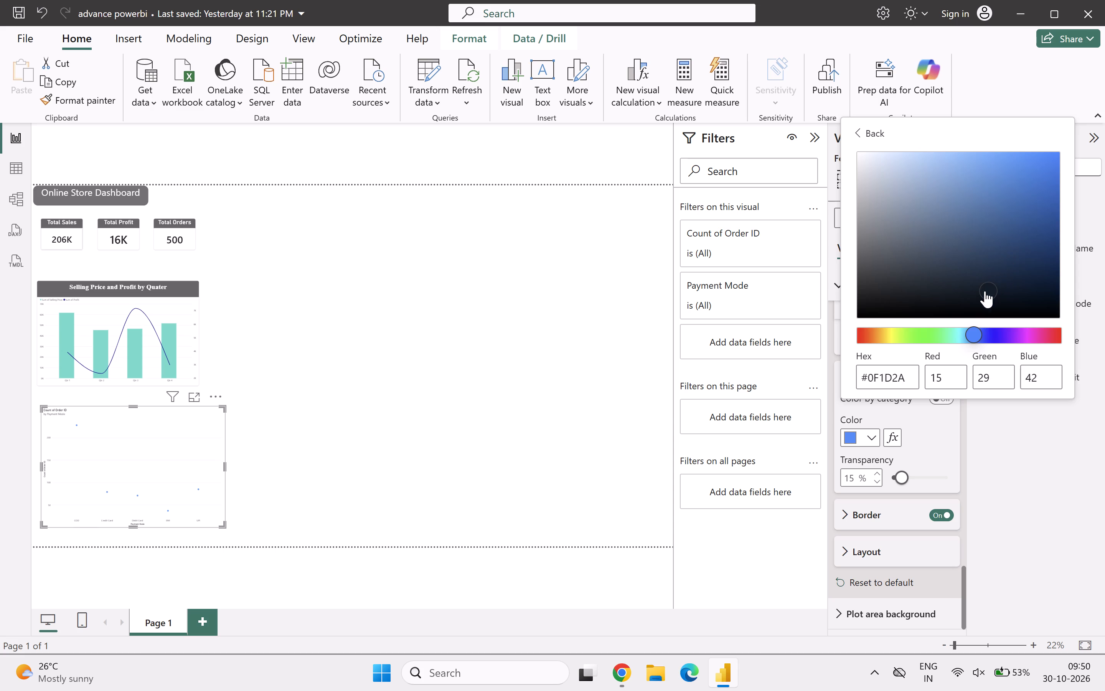
pyautogui.moveTo(985, 291); pyautogui.dragTo(1023, 188)
pyautogui.moveTo(1023, 188); pyautogui.dragTo(1020, 175)
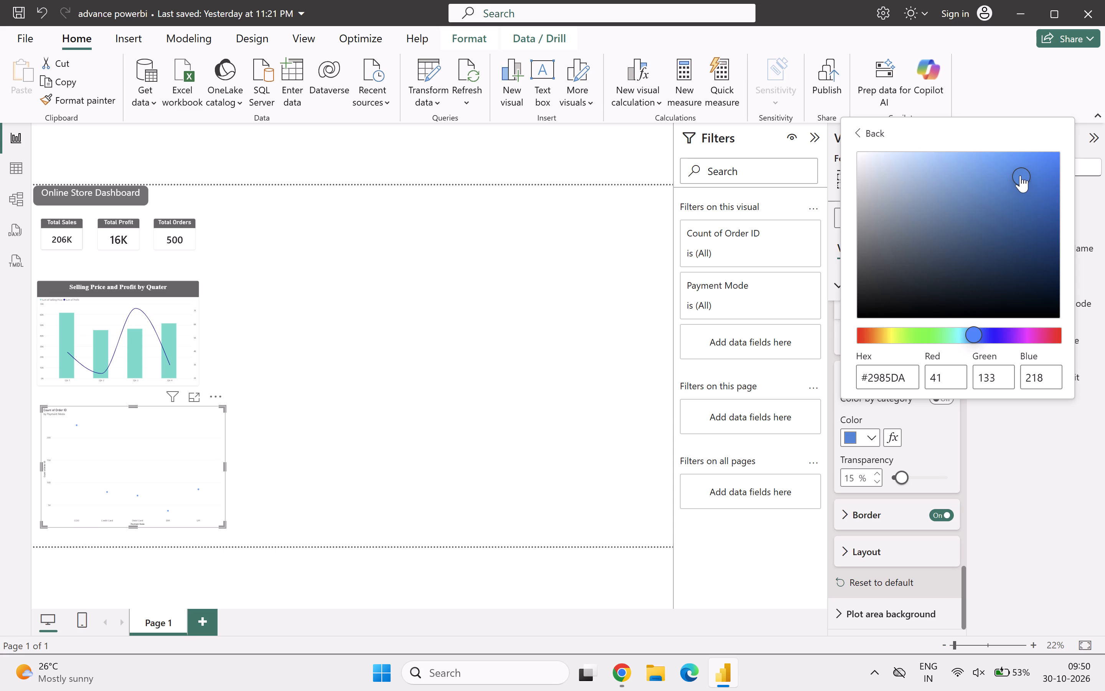
pyautogui.moveTo(1020, 175); pyautogui.dragTo(1042, 166)
pyautogui.moveTo(1042, 166); pyautogui.dragTo(1045, 160)
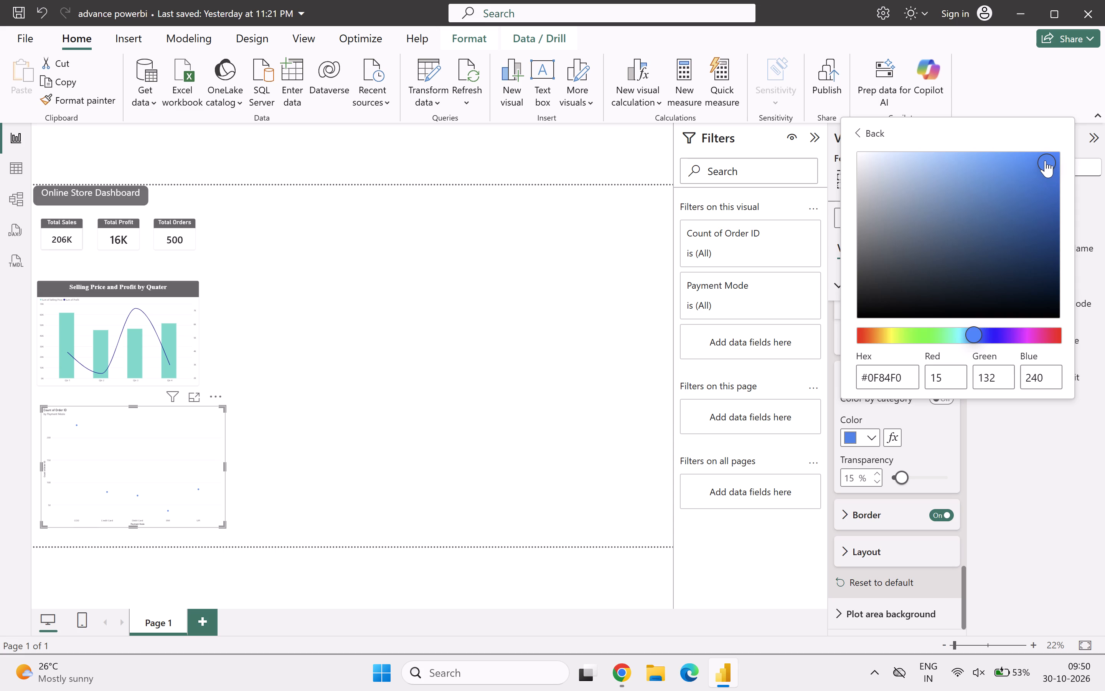
pyautogui.moveTo(1045, 160); pyautogui.dragTo(1045, 159)
pyautogui.moveTo(1045, 159); pyautogui.dragTo(1048, 162)
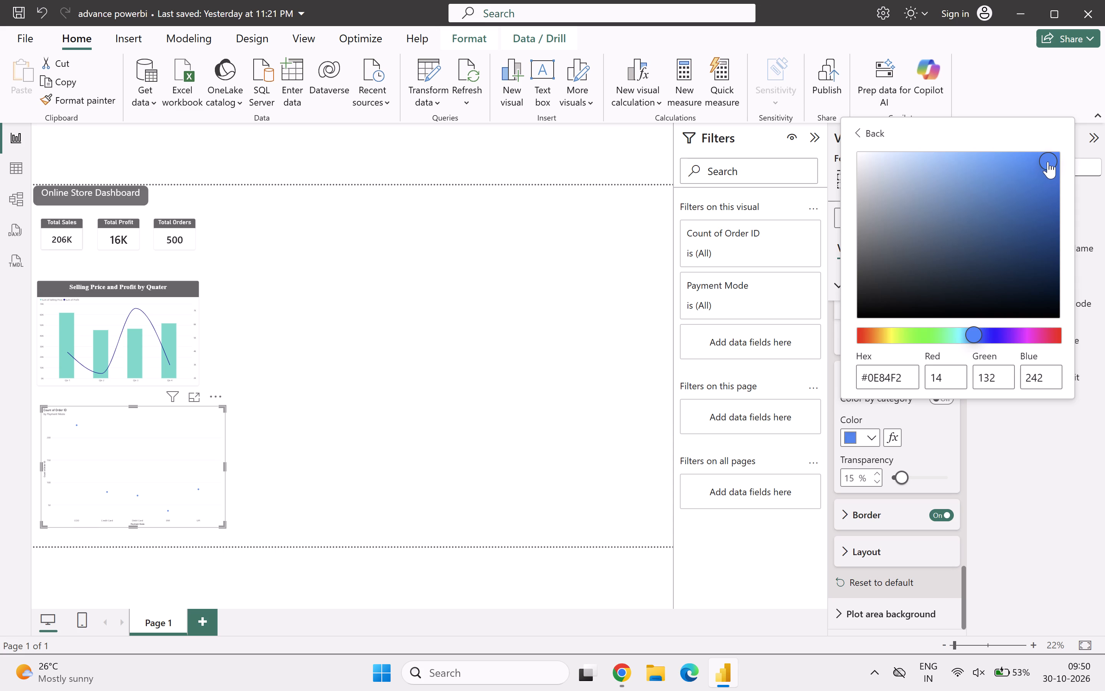
pyautogui.moveTo(1048, 162); pyautogui.dragTo(1046, 163)
pyautogui.moveTo(1046, 163); pyautogui.dragTo(1046, 163)
pyautogui.hotkey('ctrl', 'z')
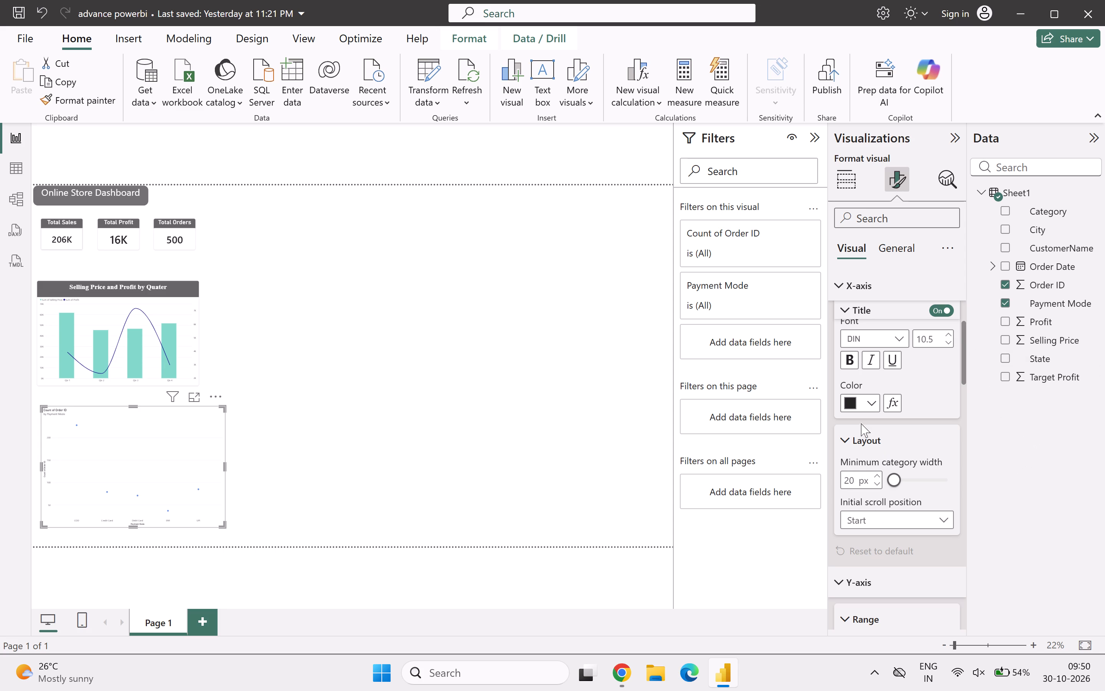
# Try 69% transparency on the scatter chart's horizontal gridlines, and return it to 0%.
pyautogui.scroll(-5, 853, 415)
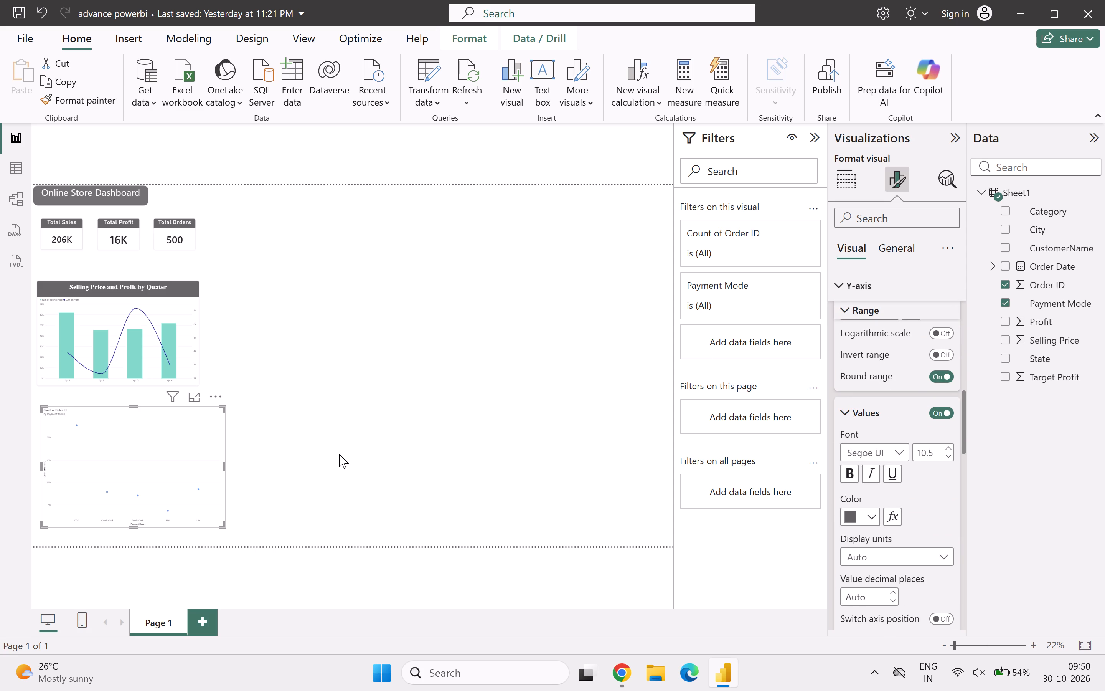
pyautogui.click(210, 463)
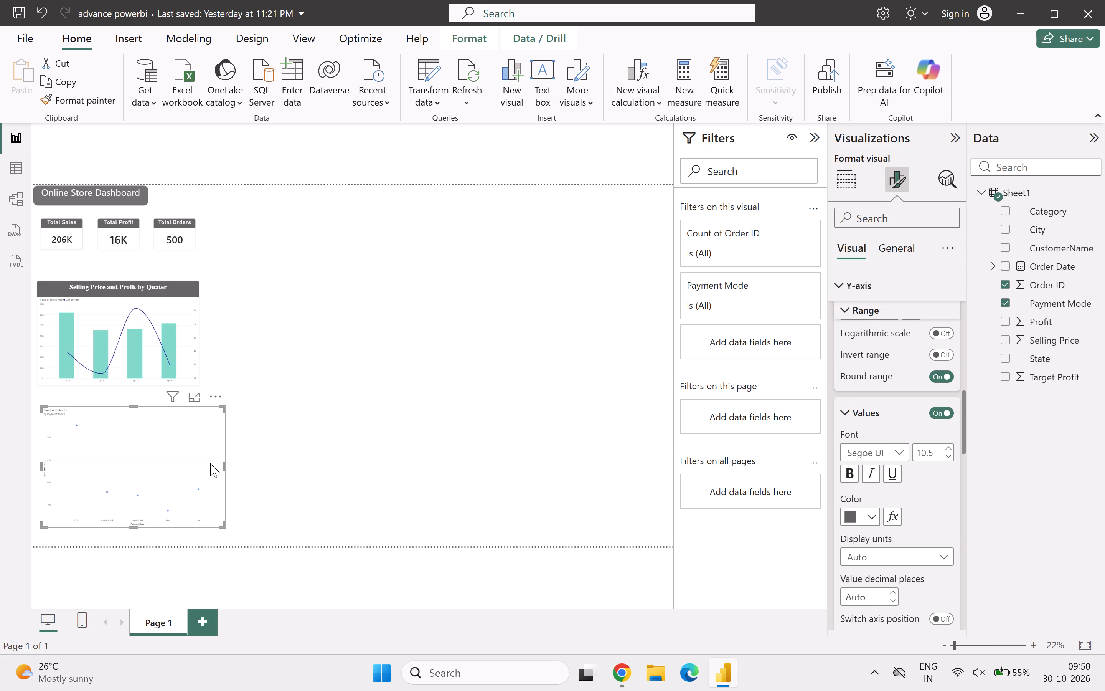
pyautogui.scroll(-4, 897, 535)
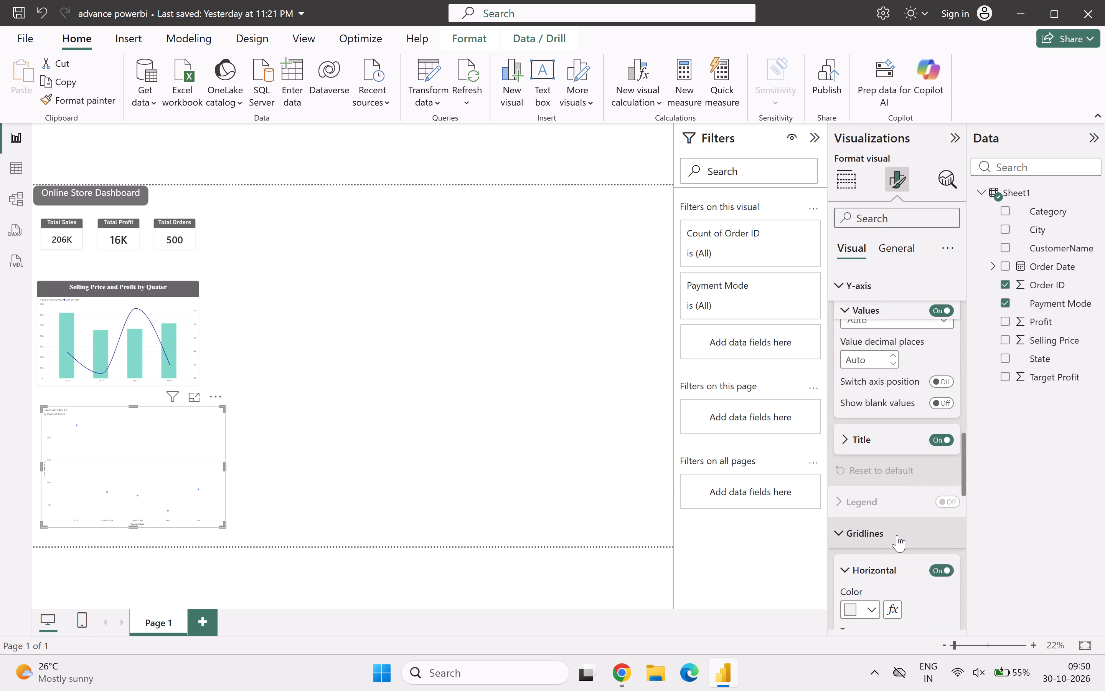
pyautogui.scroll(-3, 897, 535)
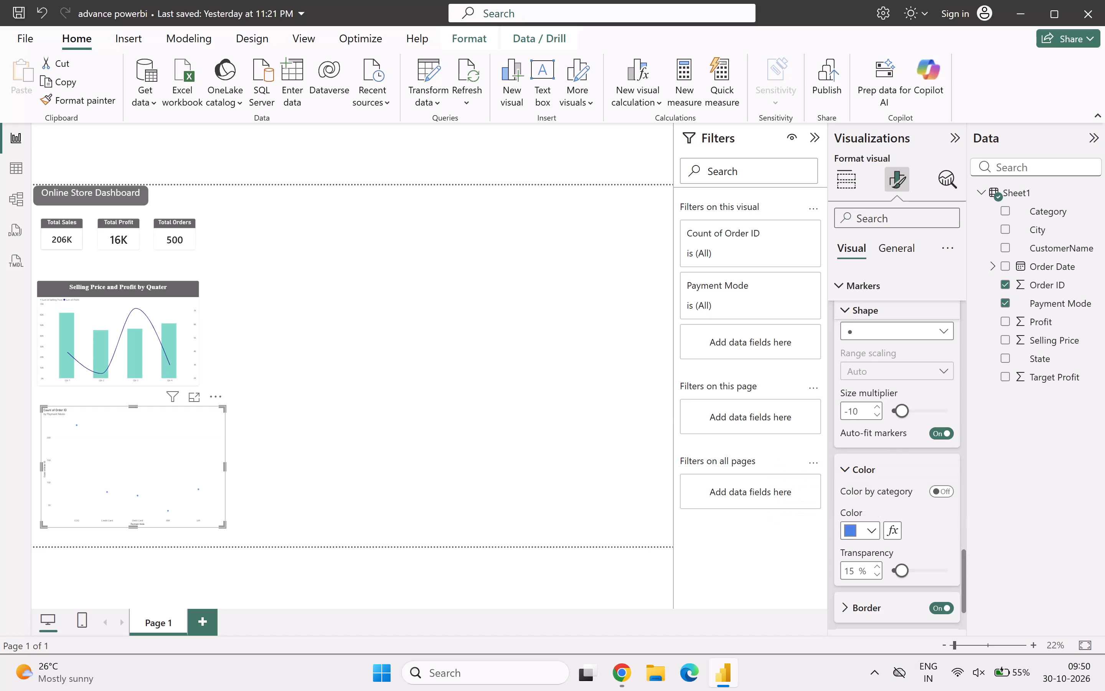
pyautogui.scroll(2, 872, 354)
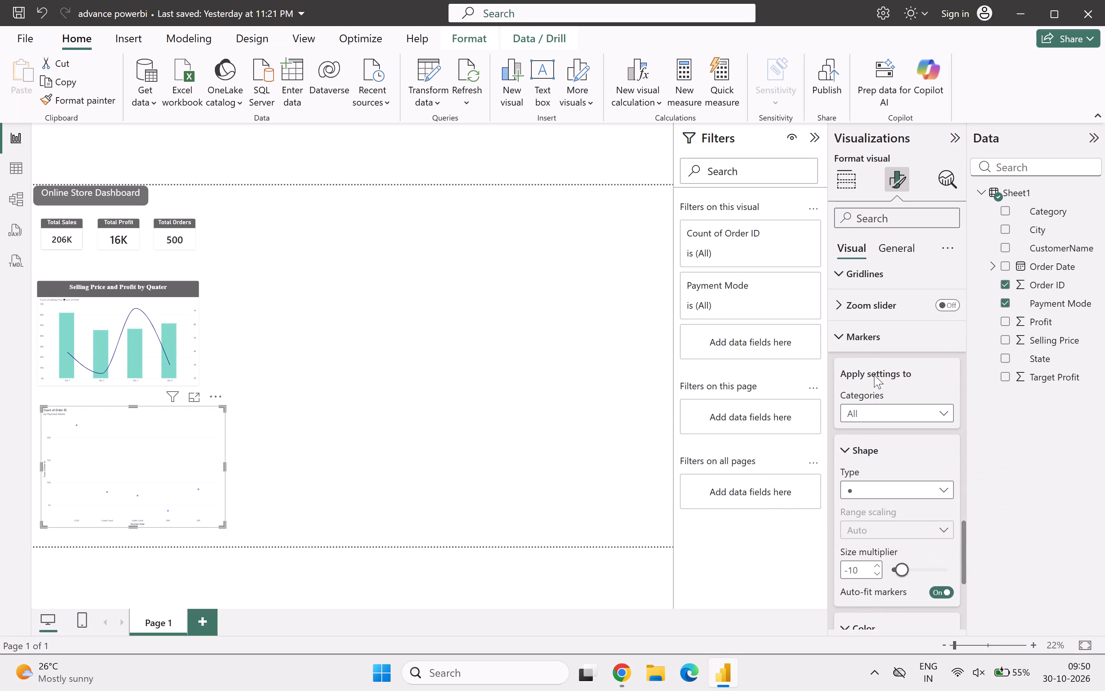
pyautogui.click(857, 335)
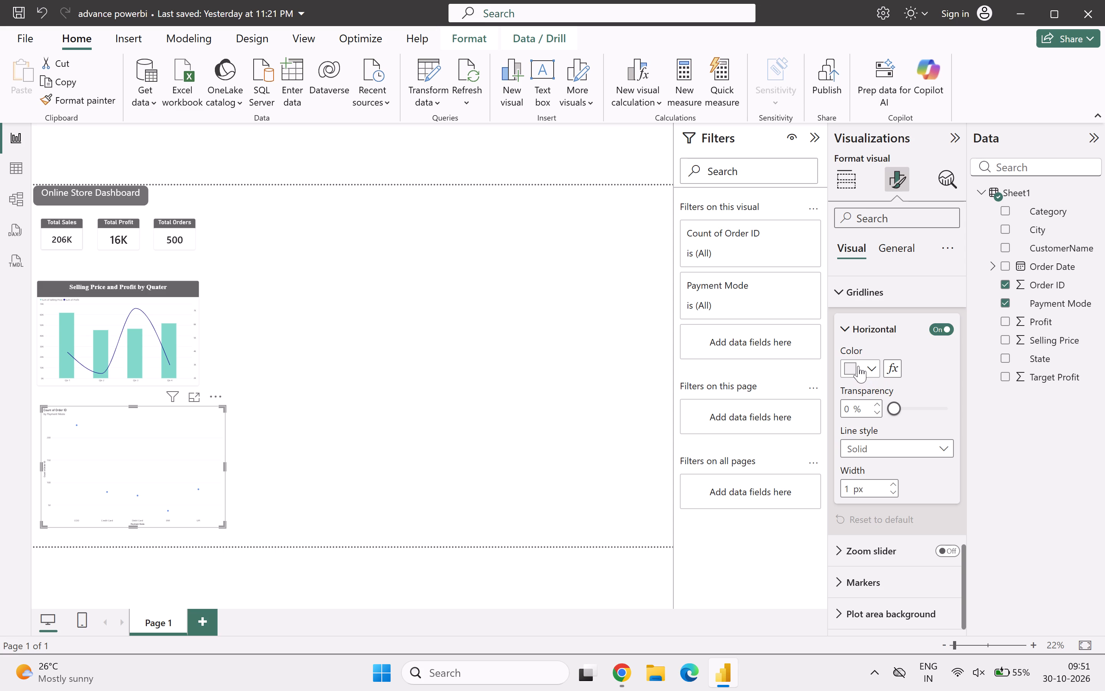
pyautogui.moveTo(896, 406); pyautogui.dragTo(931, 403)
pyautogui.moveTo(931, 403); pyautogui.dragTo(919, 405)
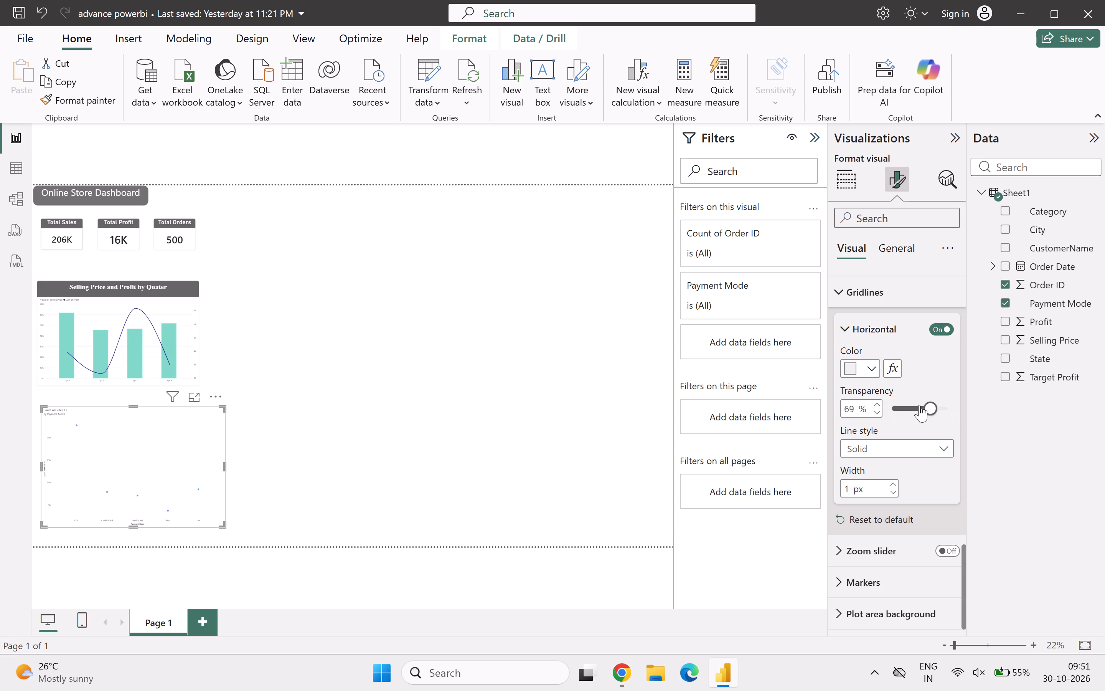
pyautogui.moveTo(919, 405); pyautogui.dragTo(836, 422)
# Try widths of 2 and 3 px for the scatter chart's horizontal gridlines, and reduce the width to 0 px.
pyautogui.scroll(-2, 880, 466)
pyautogui.click(890, 484)
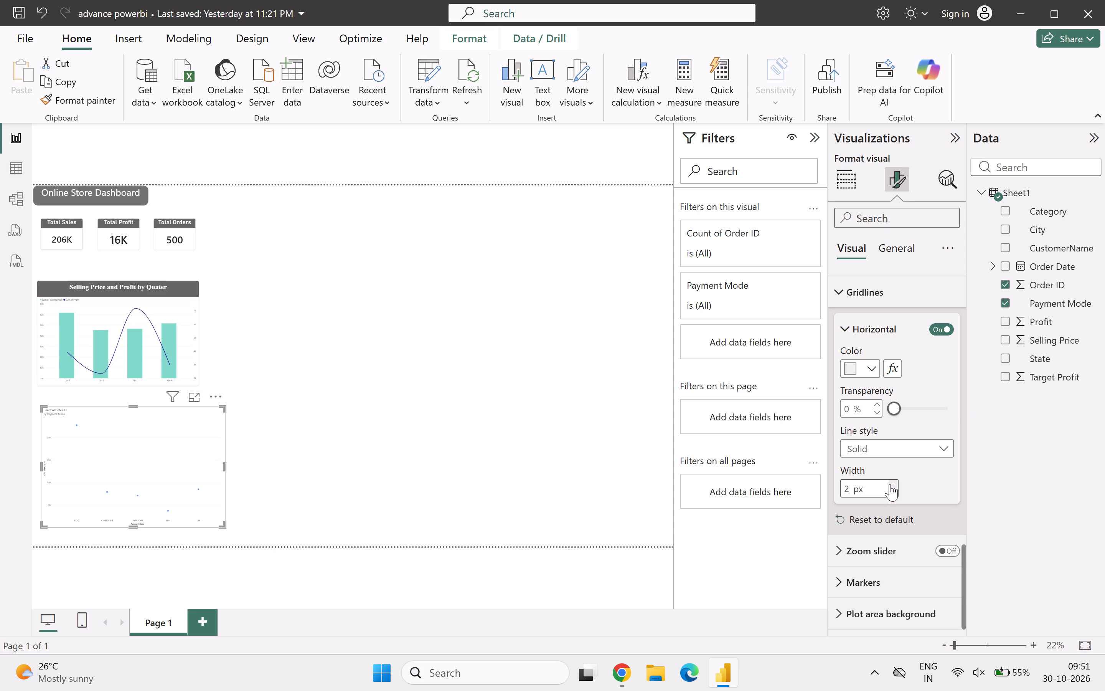
pyautogui.click(890, 484)
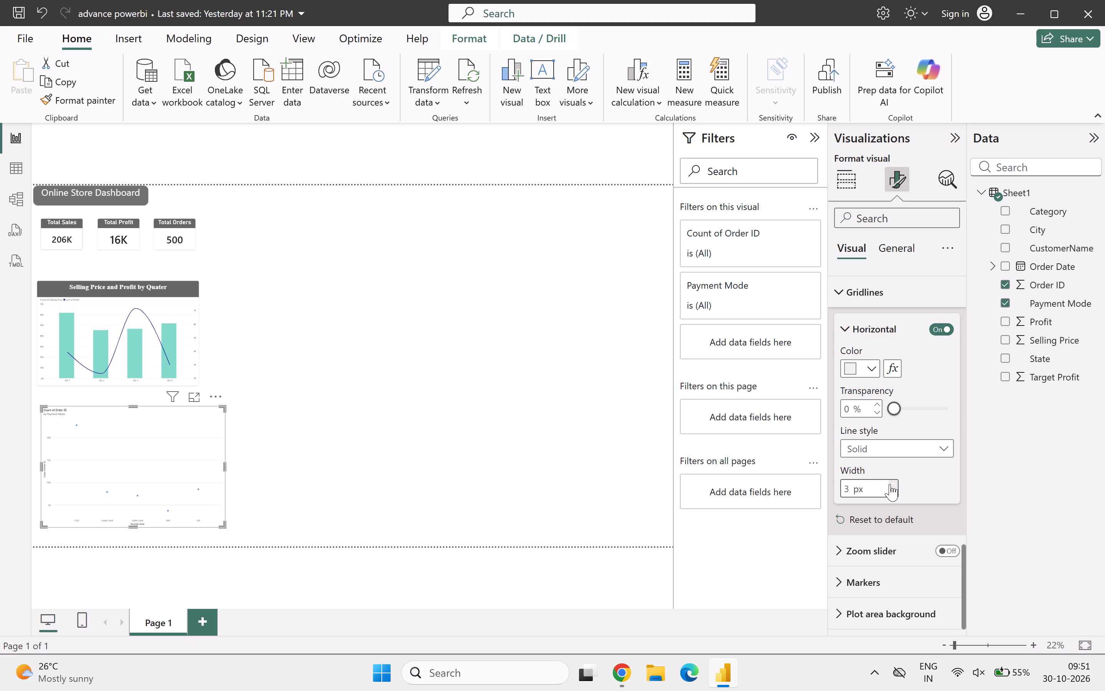
pyautogui.tripleClick(891, 491)
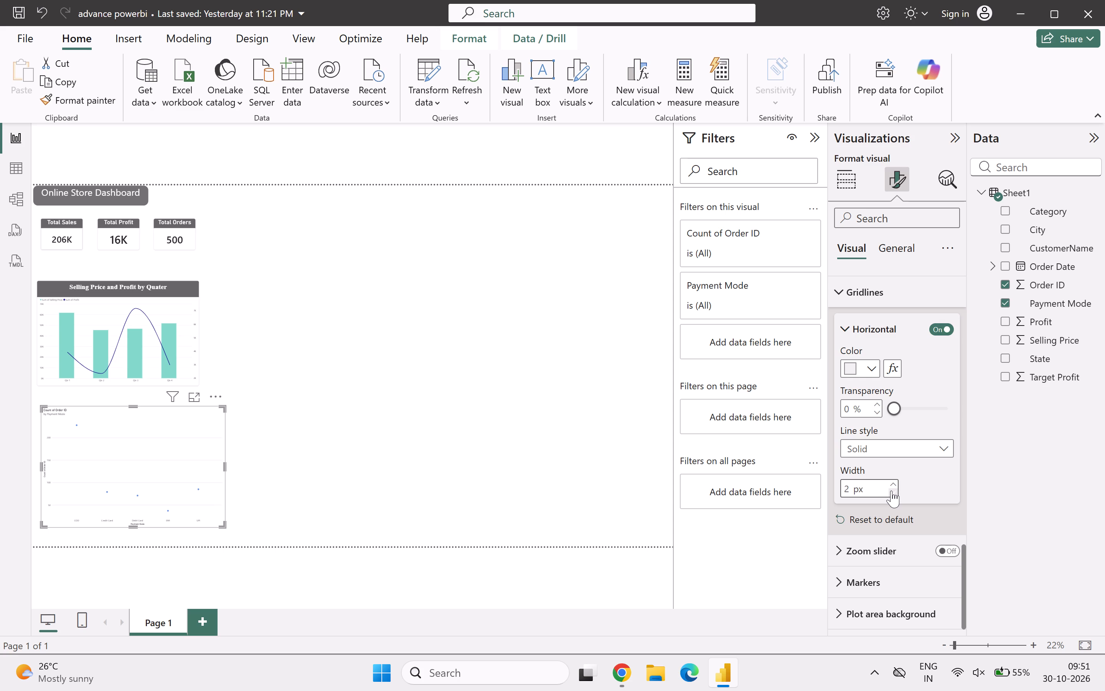
pyautogui.click(891, 491)
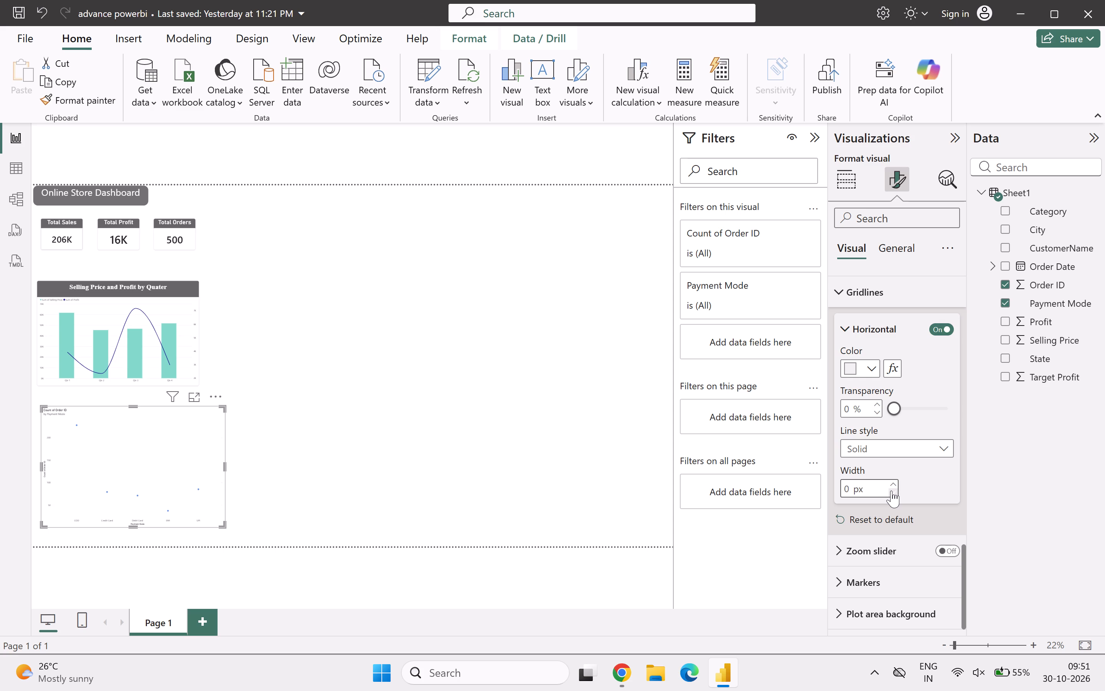
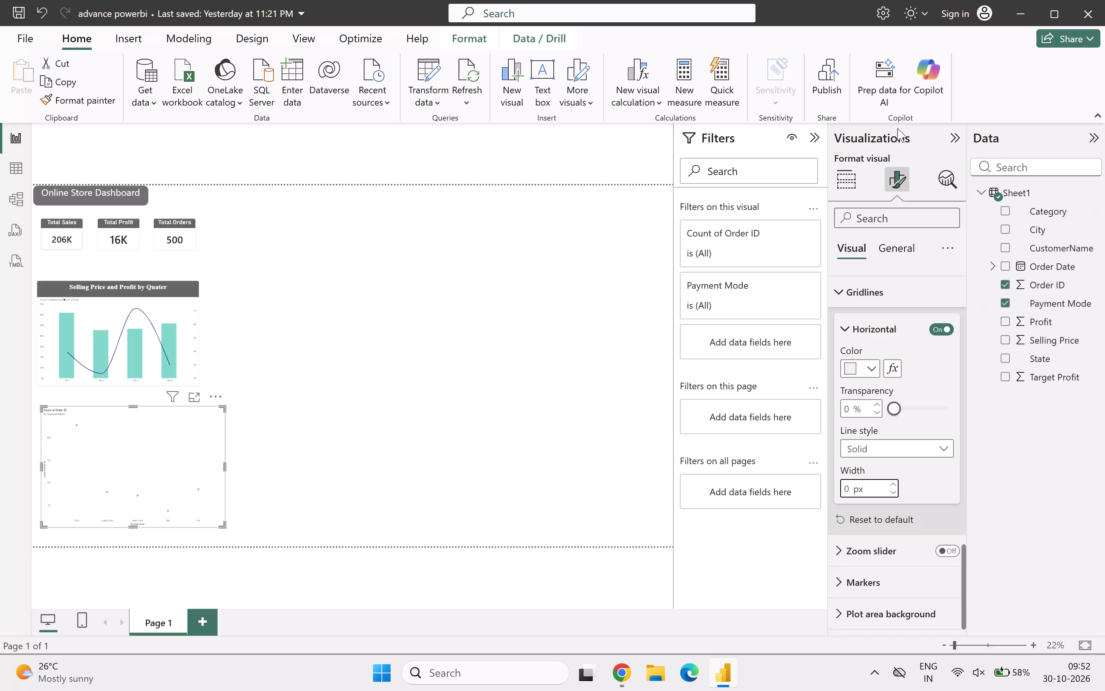
# Insert an empty gauge visual and enlarge it in the blank area beside the Total Orders card.
pyautogui.click(620, 277)
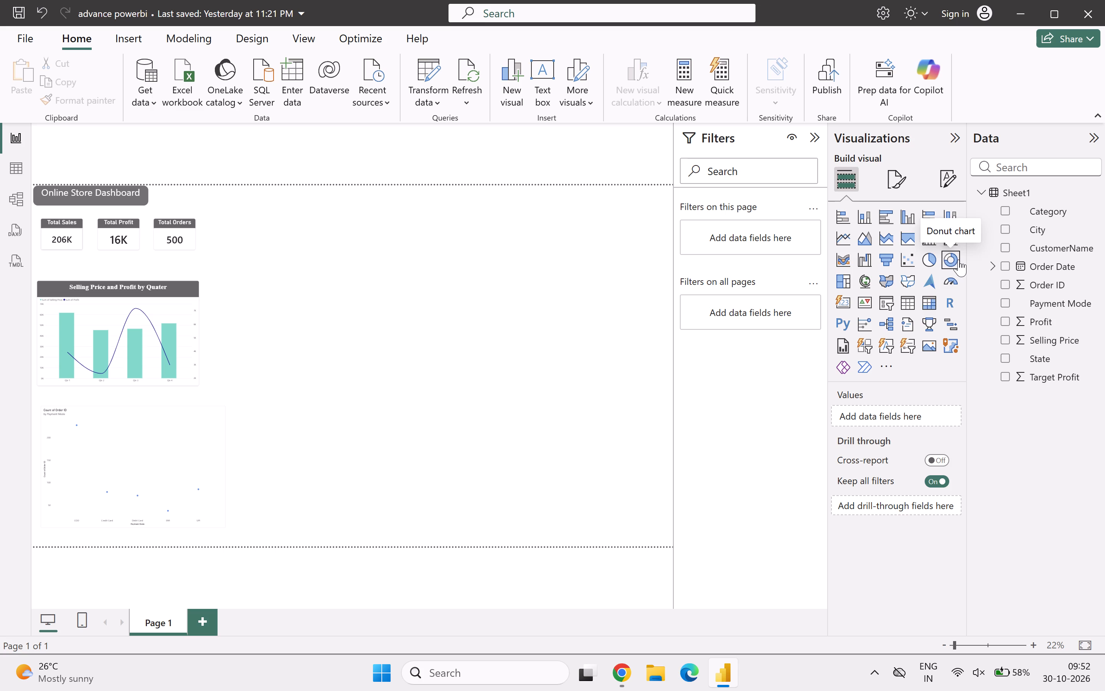
pyautogui.click(947, 274)
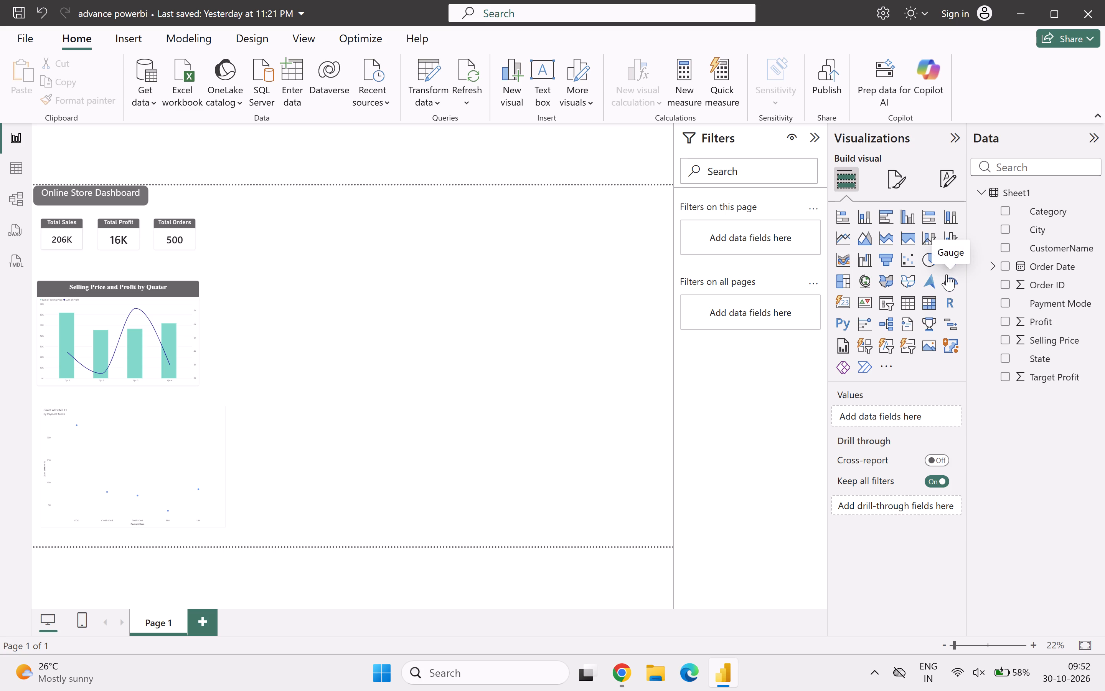
pyautogui.hscroll(-2, 697, 255)
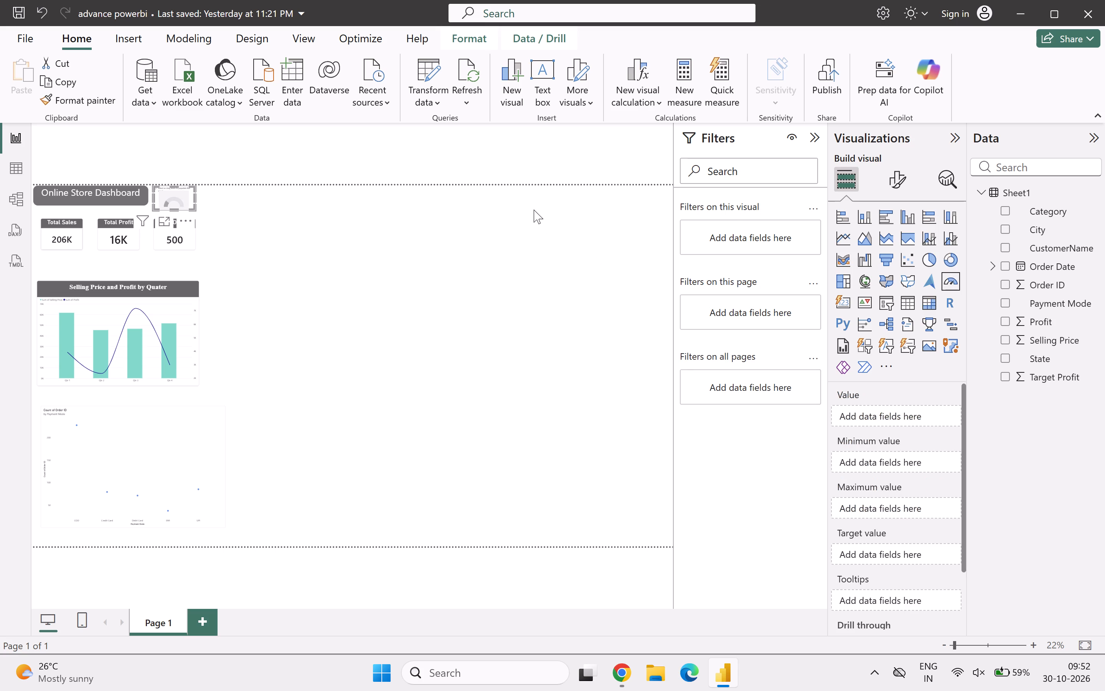
pyautogui.moveTo(173, 198); pyautogui.dragTo(282, 225)
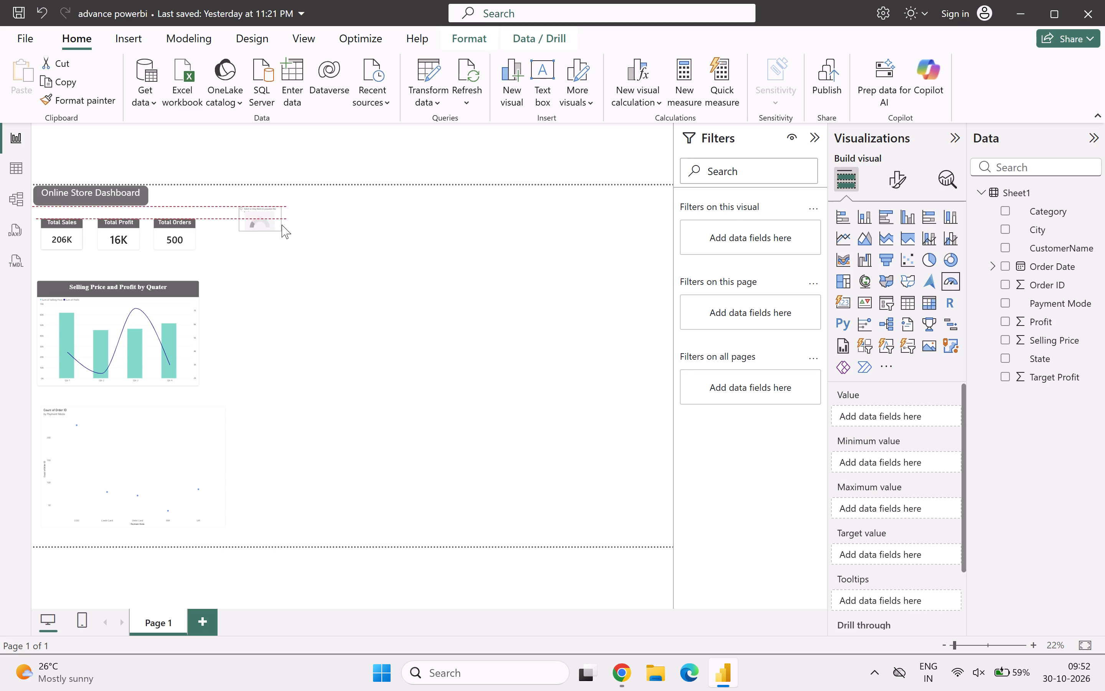
pyautogui.moveTo(282, 225); pyautogui.dragTo(288, 218)
pyautogui.click(288, 218)
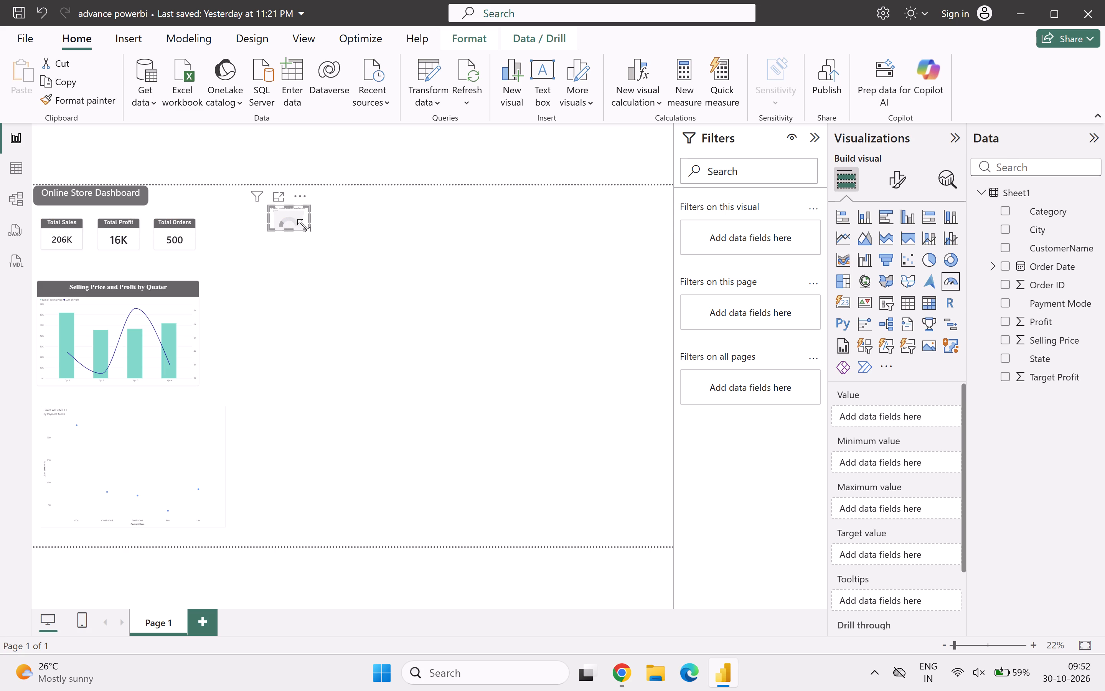
pyautogui.moveTo(310, 226); pyautogui.dragTo(397, 280)
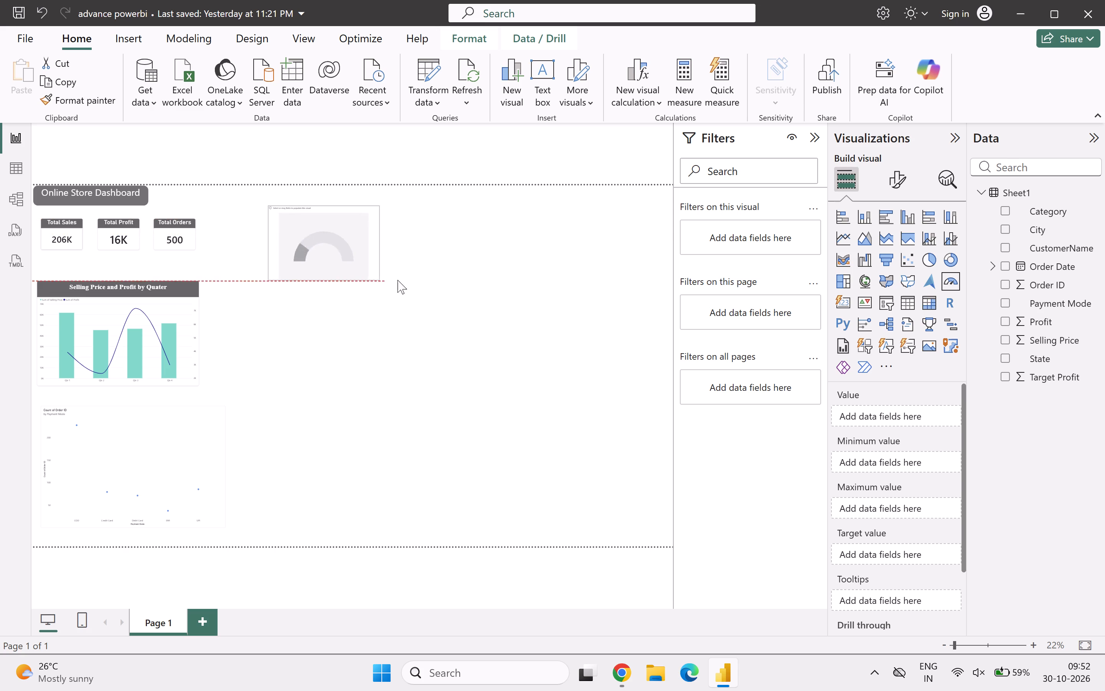
pyautogui.moveTo(397, 280); pyautogui.dragTo(516, 326)
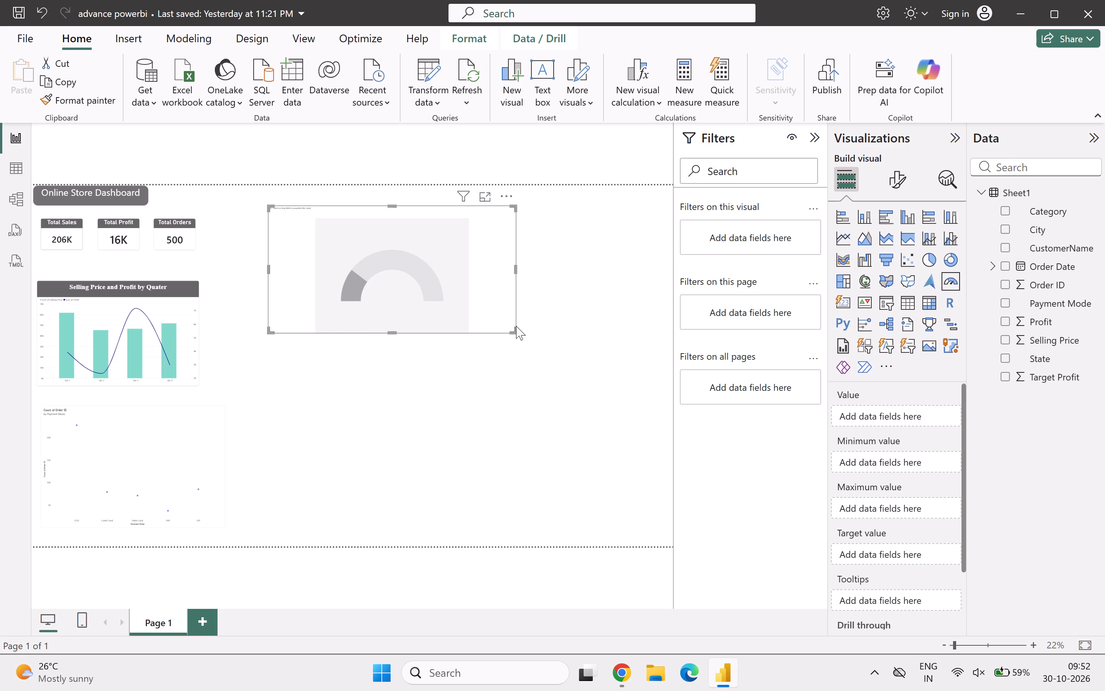
# Move the gauge down beside the Payment Mode scatter chart, with the top edges of both visuals aligned.
pyautogui.moveTo(412, 277); pyautogui.dragTo(417, 456)
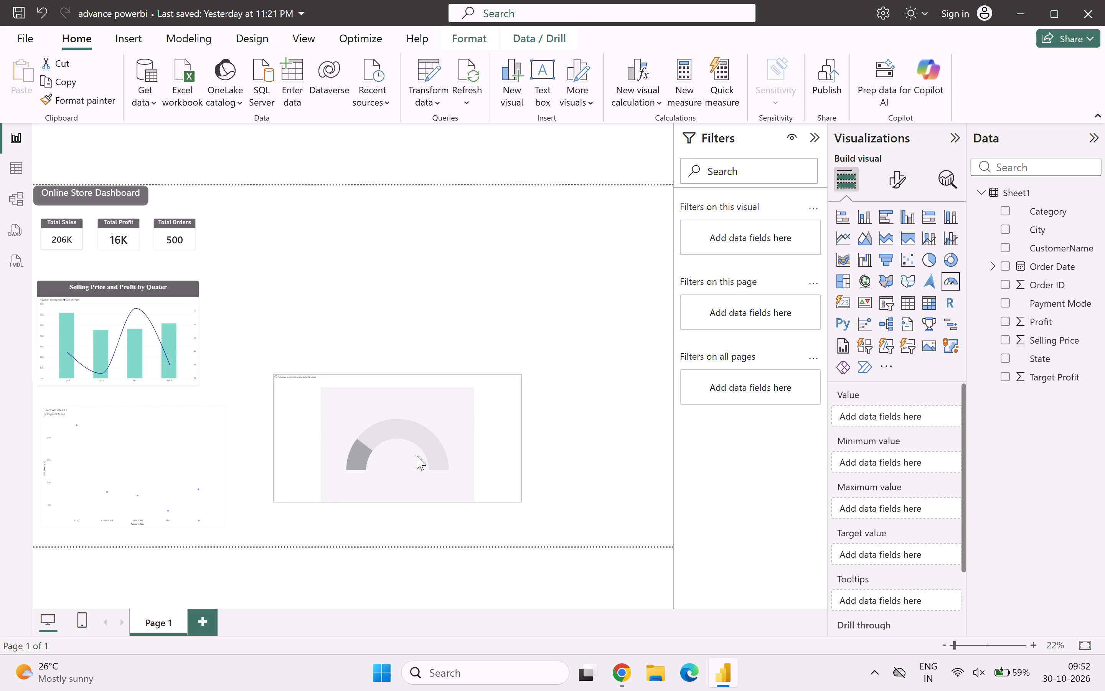
pyautogui.moveTo(417, 456); pyautogui.dragTo(399, 488)
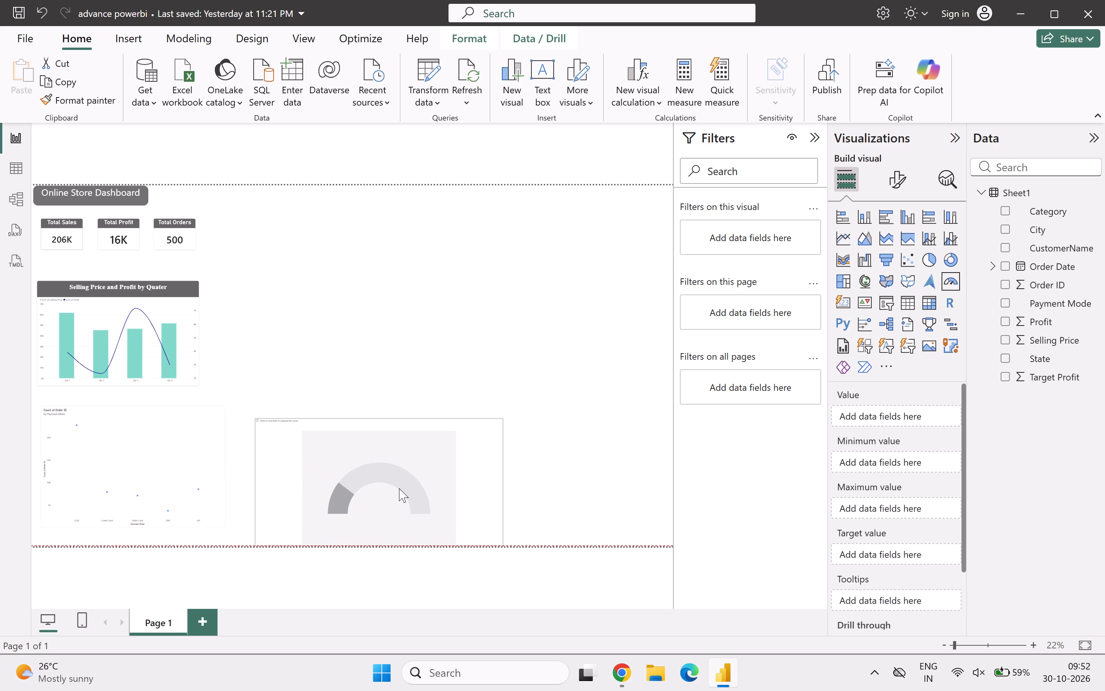
pyautogui.moveTo(399, 488); pyautogui.dragTo(394, 489)
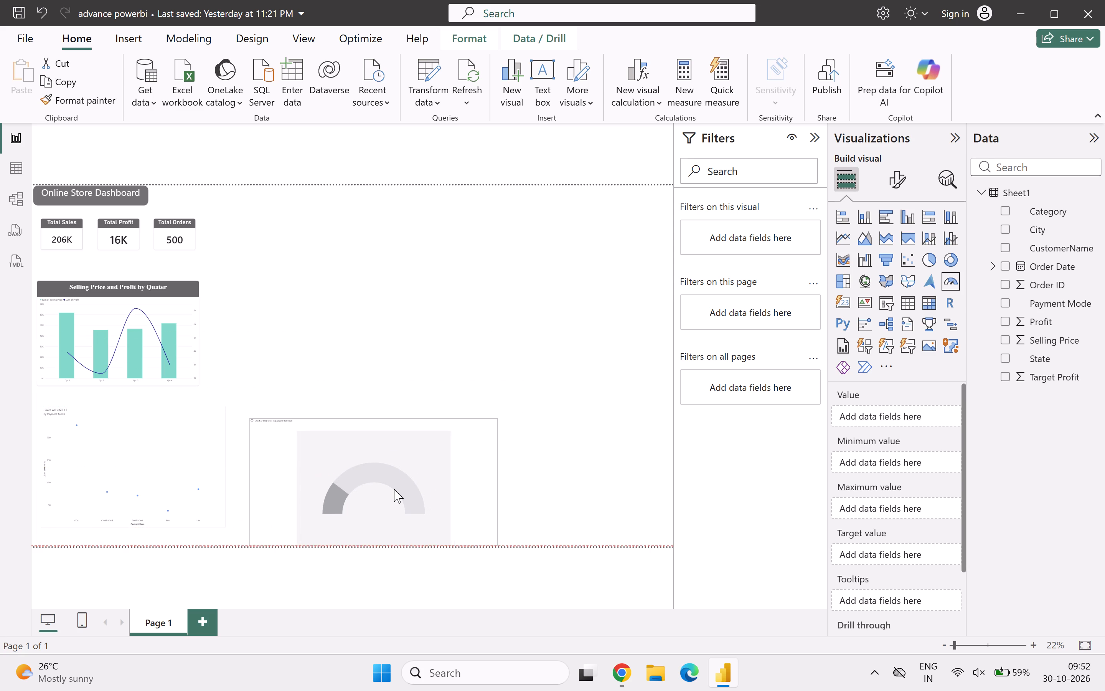
pyautogui.moveTo(394, 489); pyautogui.dragTo(394, 479)
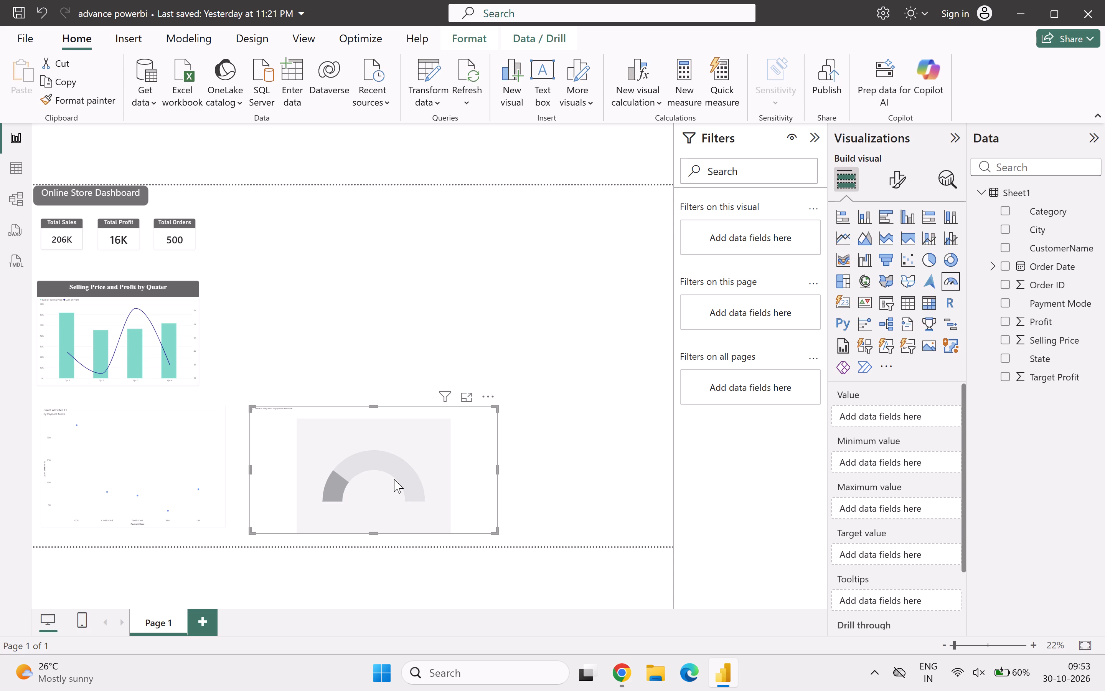
# Launch the Kuro app from the recent Windows searches.
pyautogui.click(508, 678)
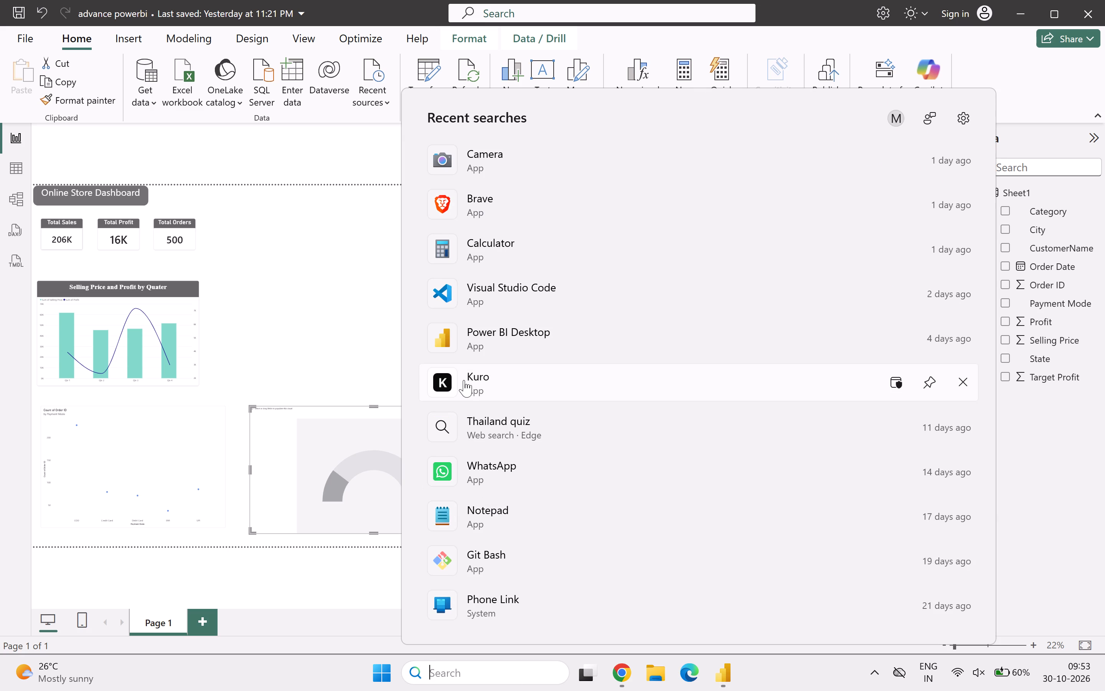
pyautogui.click(464, 371)
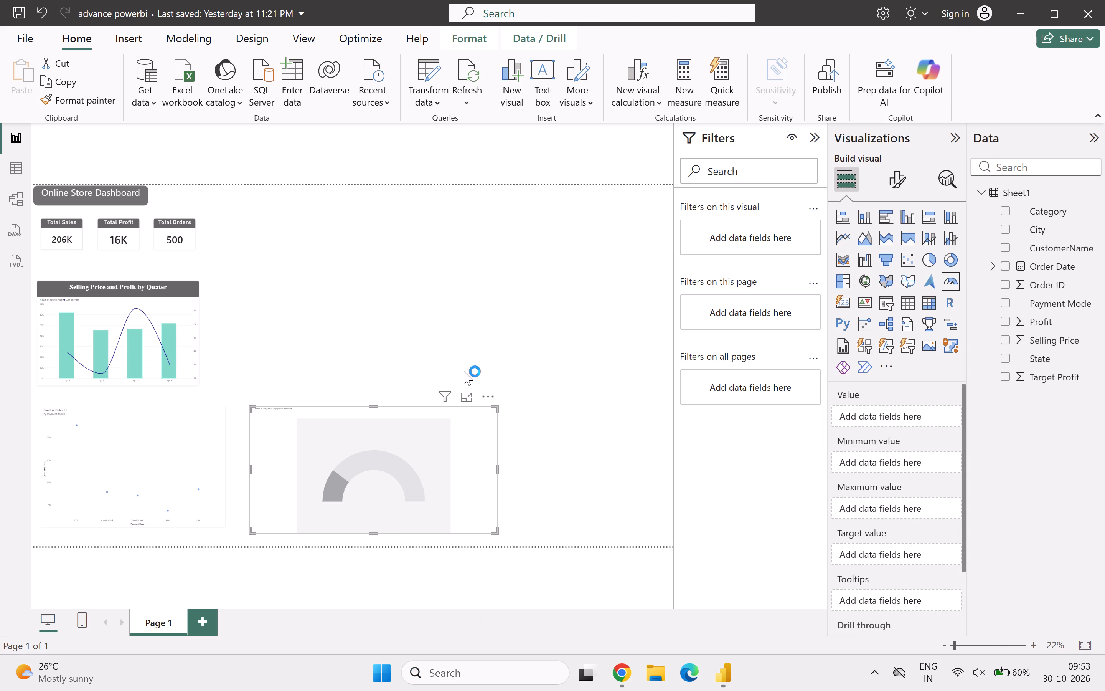
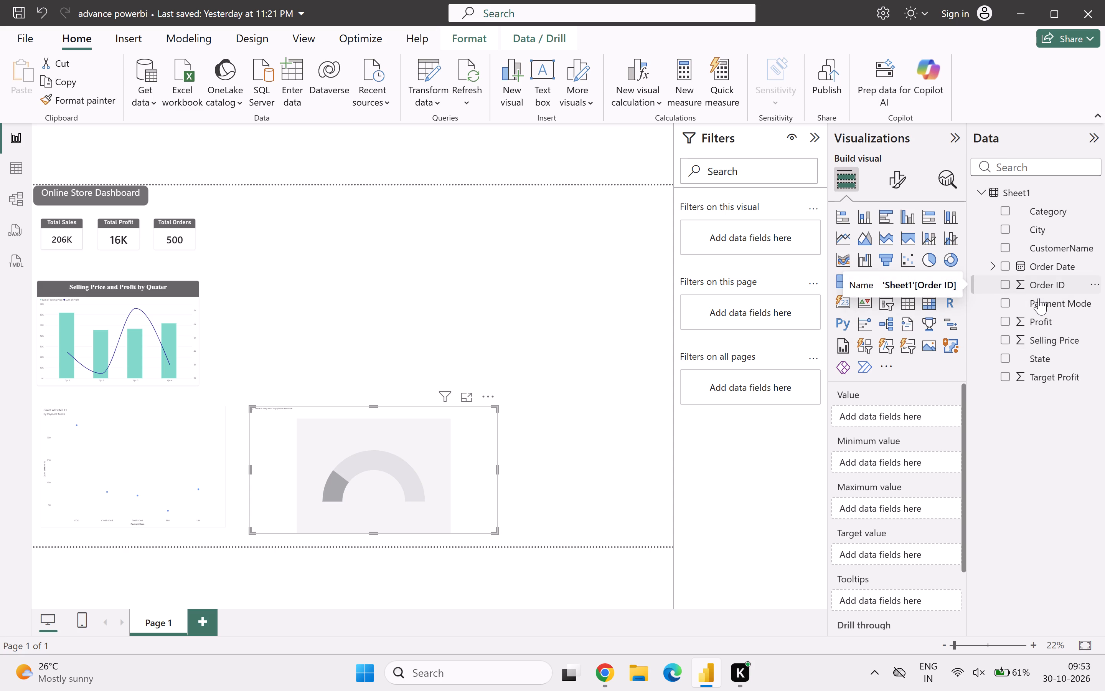
# Assign the Profit field as the gauge's value and Target Profit as its target value.
pyautogui.moveTo(1039, 314); pyautogui.dragTo(901, 408)
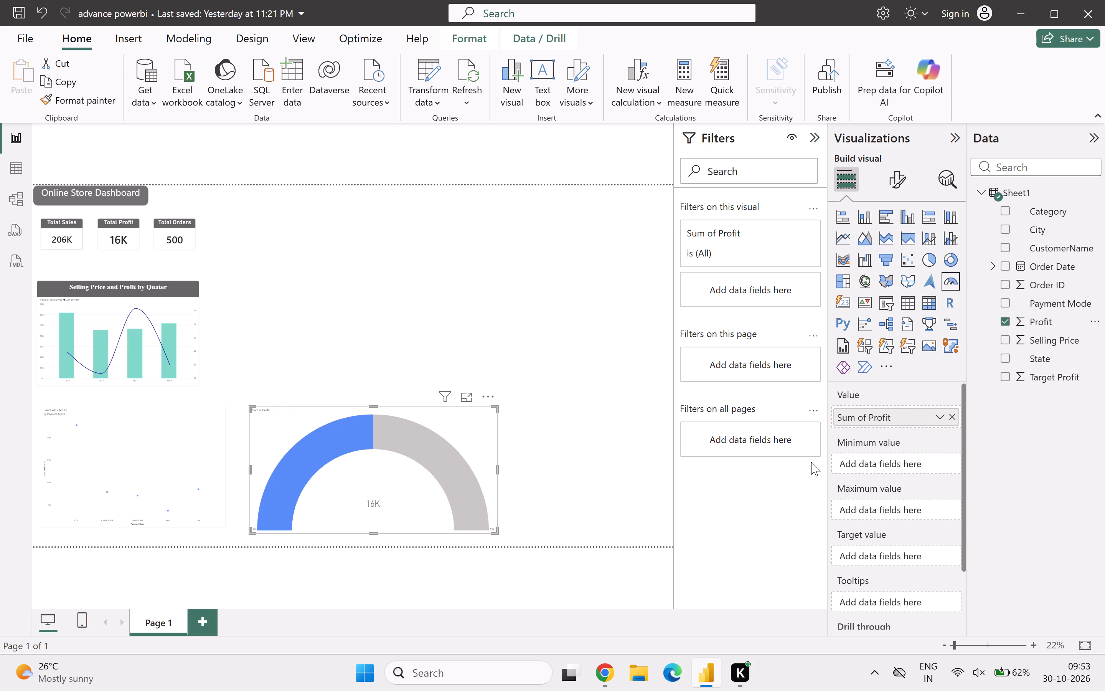
pyautogui.scroll(-1, 904, 520)
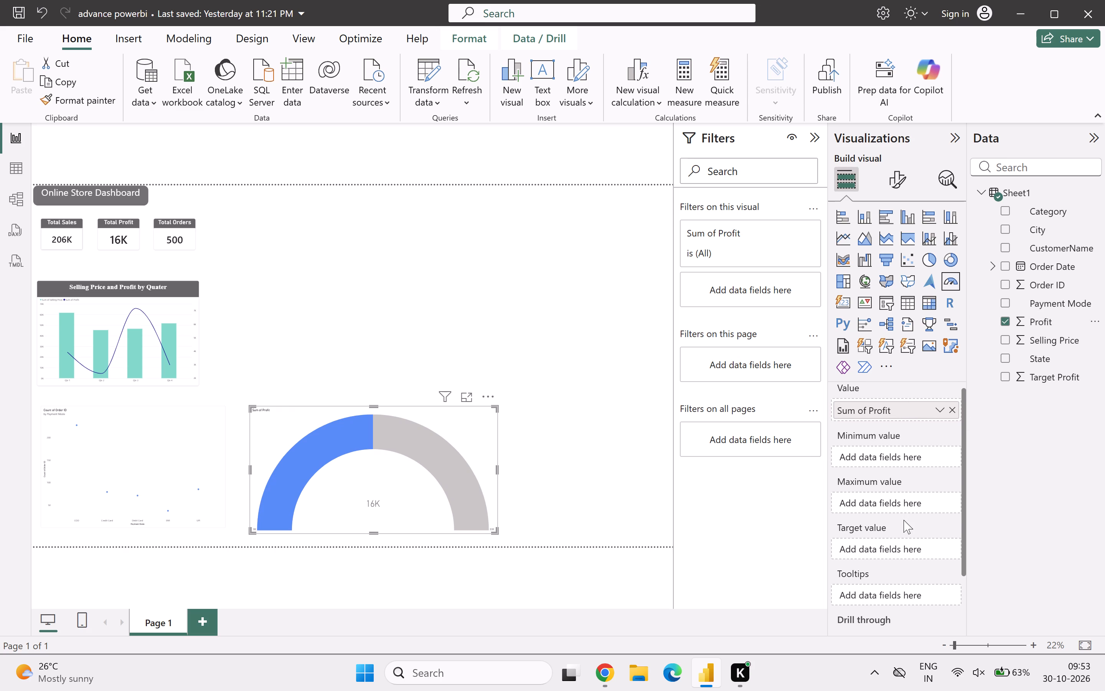
pyautogui.scroll(-1, 904, 520)
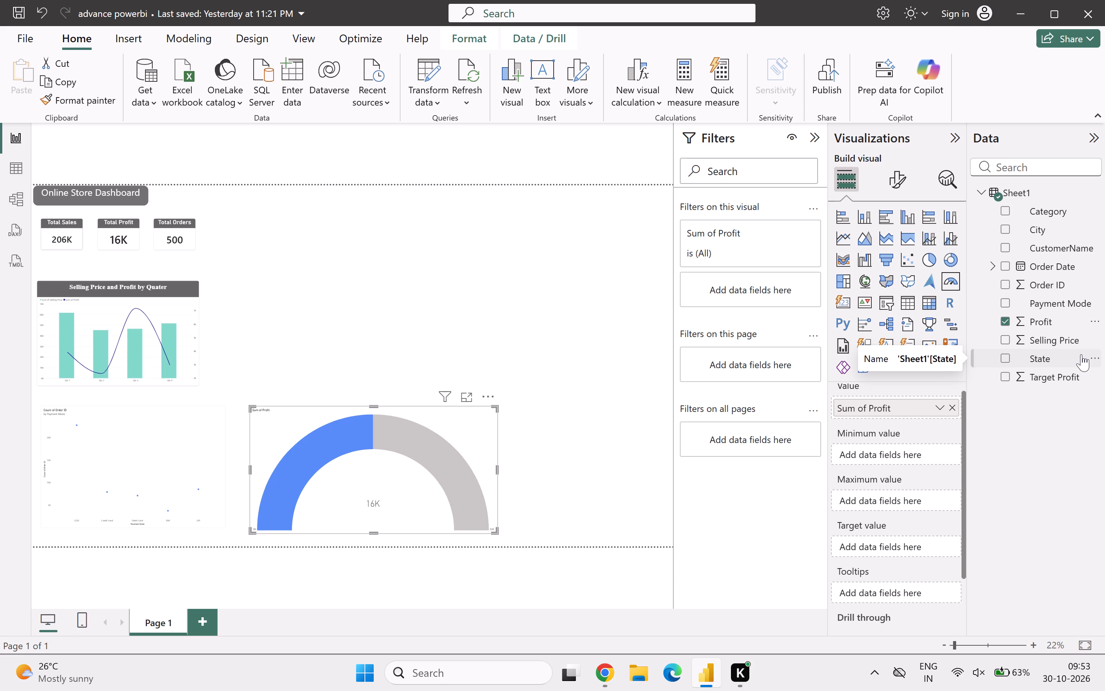
pyautogui.moveTo(1051, 375); pyautogui.dragTo(893, 545)
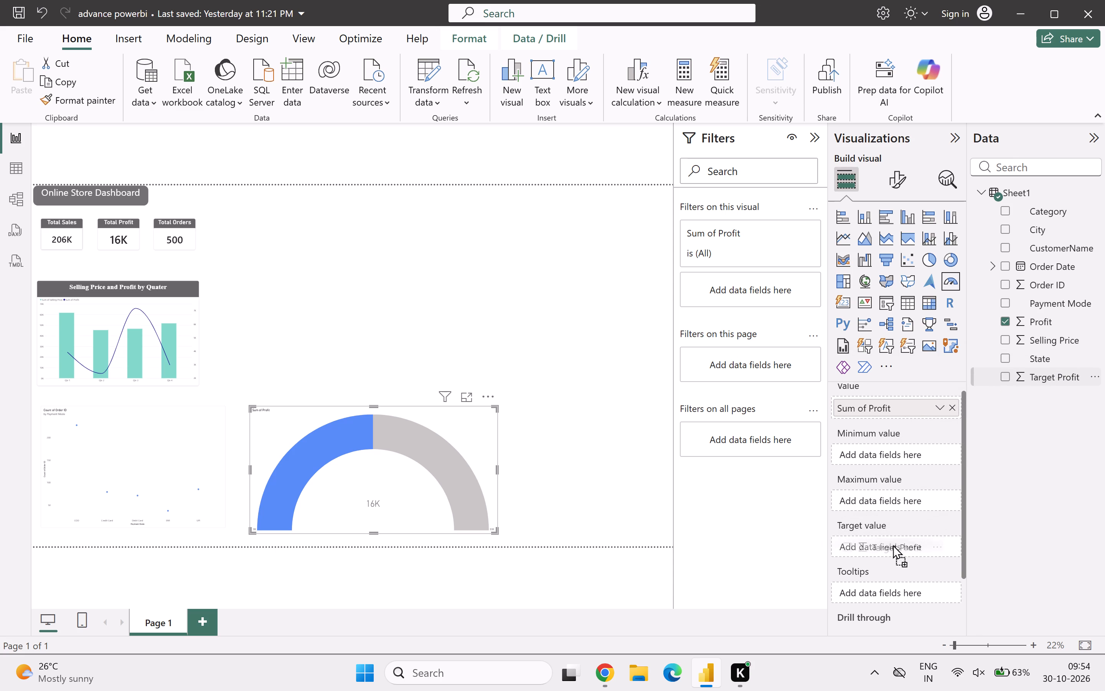
pyautogui.moveTo(893, 545); pyautogui.dragTo(893, 546)
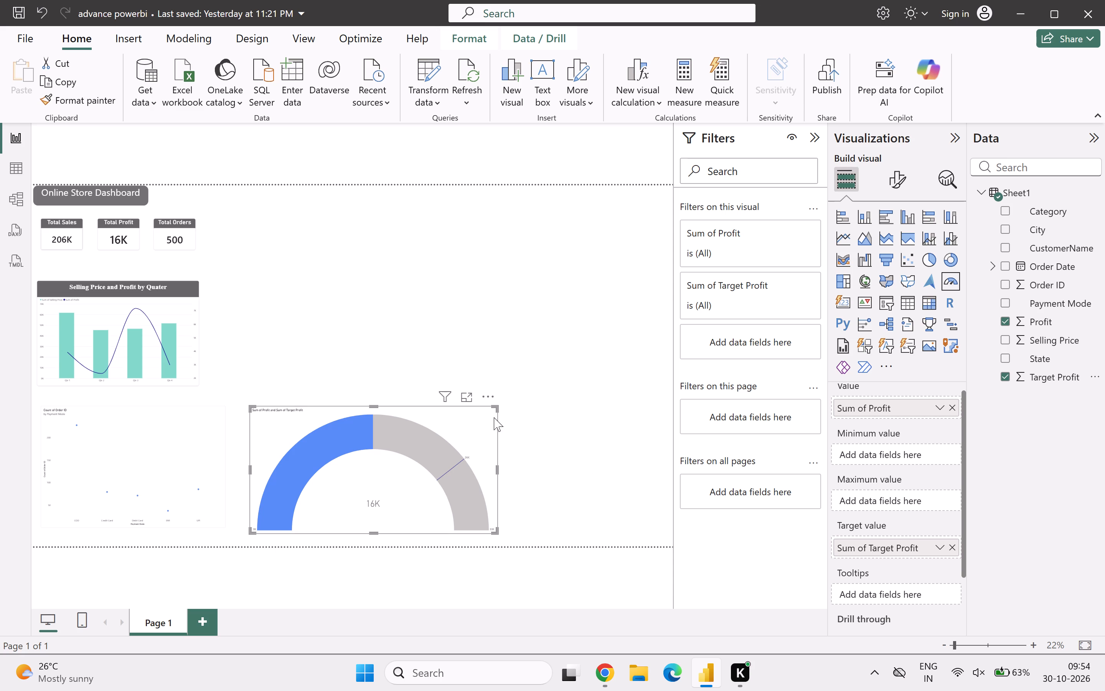
# Narrow the gauge visual to roughly two-thirds of its width, keeping its top edge level with the scatter chart.
pyautogui.moveTo(494, 407); pyautogui.dragTo(425, 401)
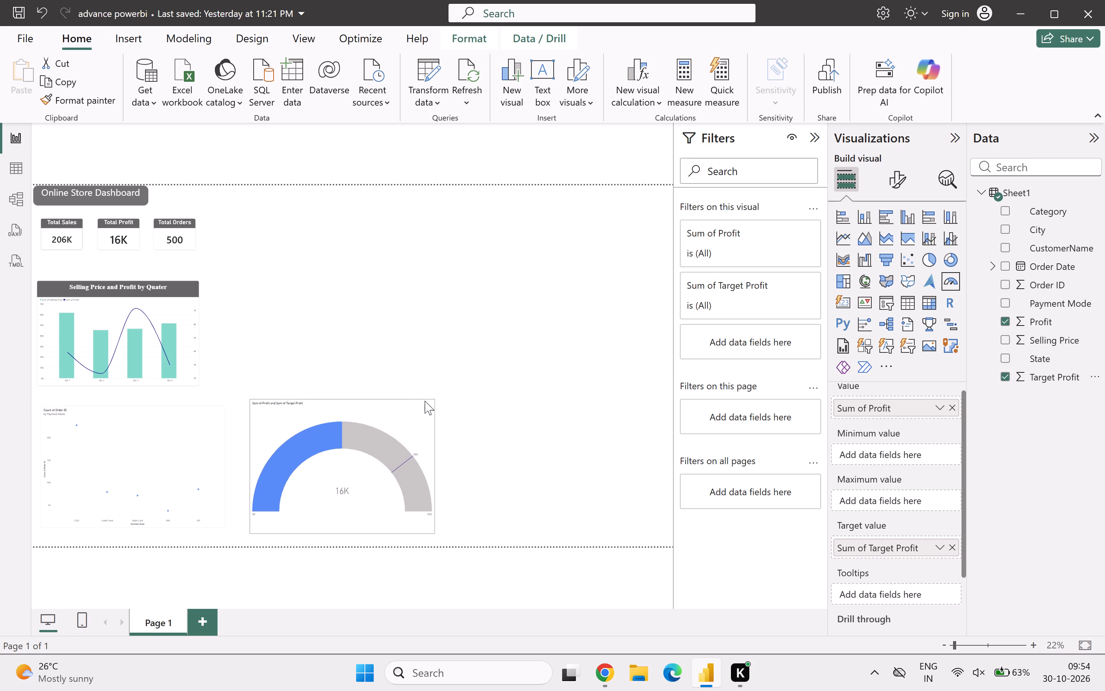
pyautogui.moveTo(425, 401); pyautogui.dragTo(339, 407)
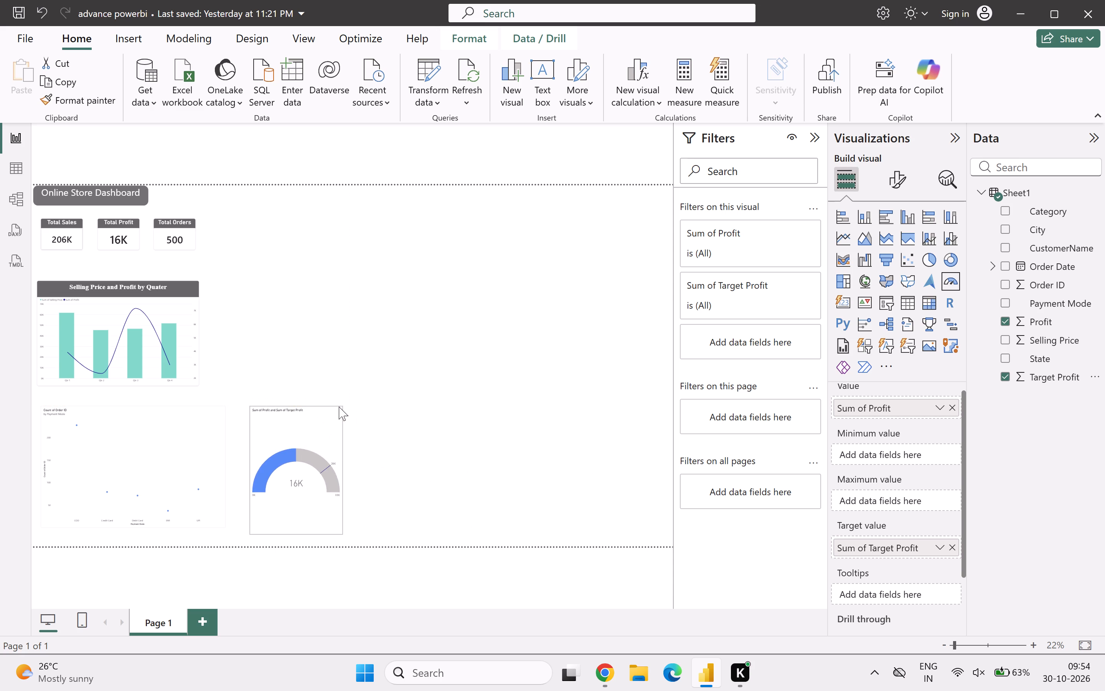
pyautogui.moveTo(339, 407); pyautogui.dragTo(383, 407)
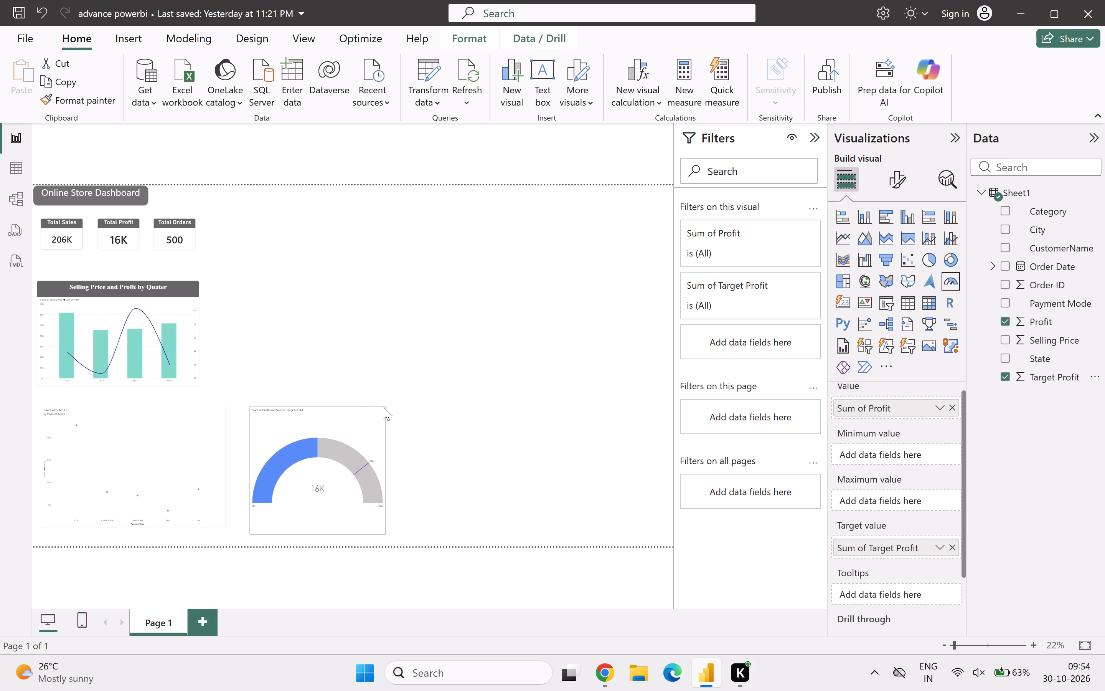
pyautogui.moveTo(383, 407); pyautogui.dragTo(402, 407)
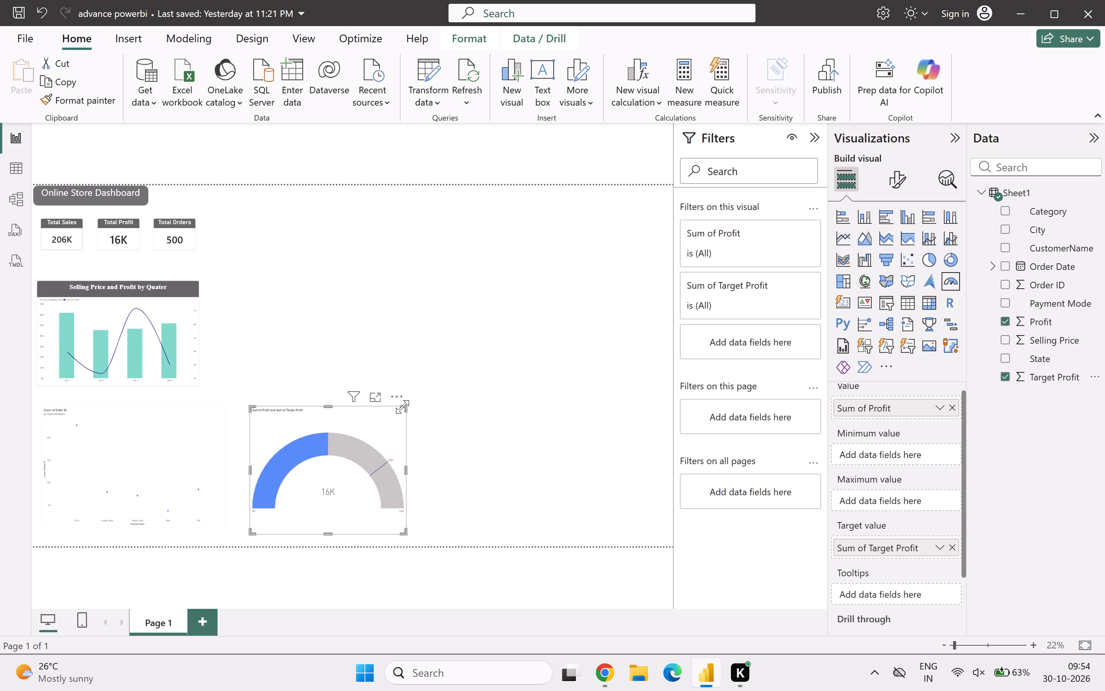
# Centre the gauge's title horizontally.
pyautogui.click(909, 177)
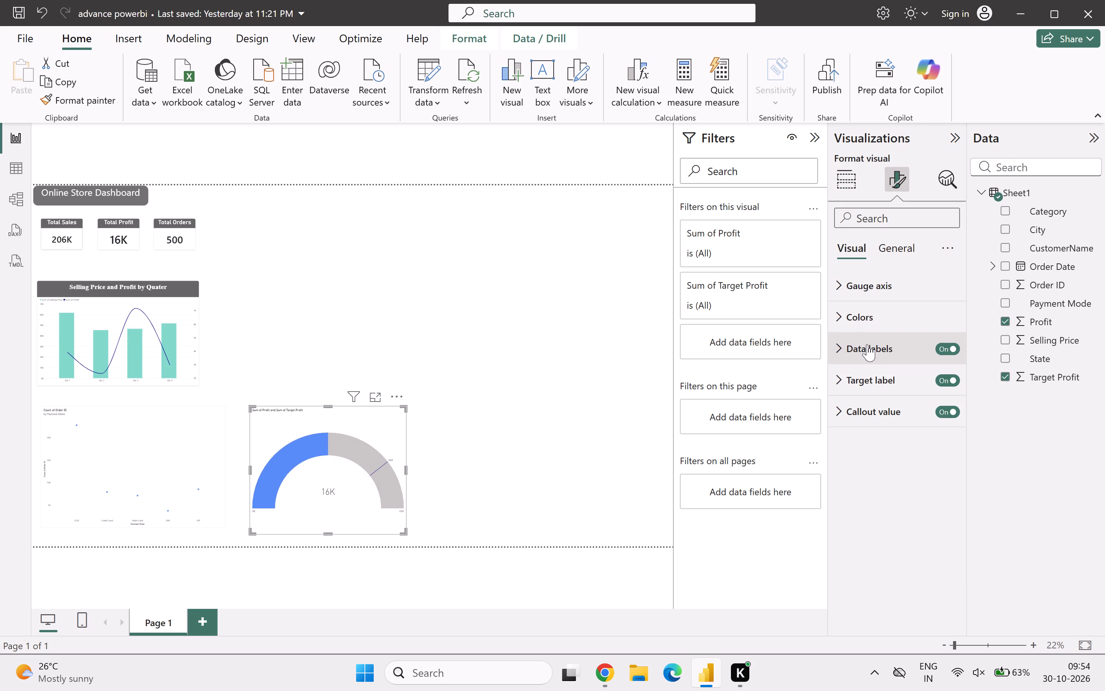
pyautogui.click(900, 241)
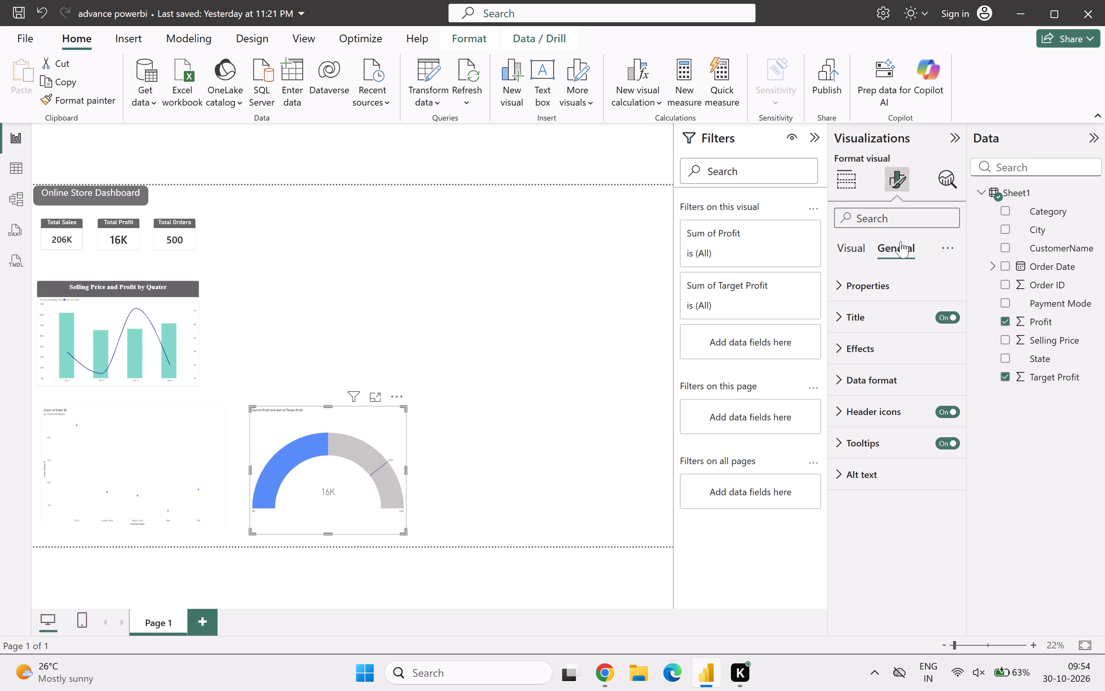
pyautogui.click(862, 307)
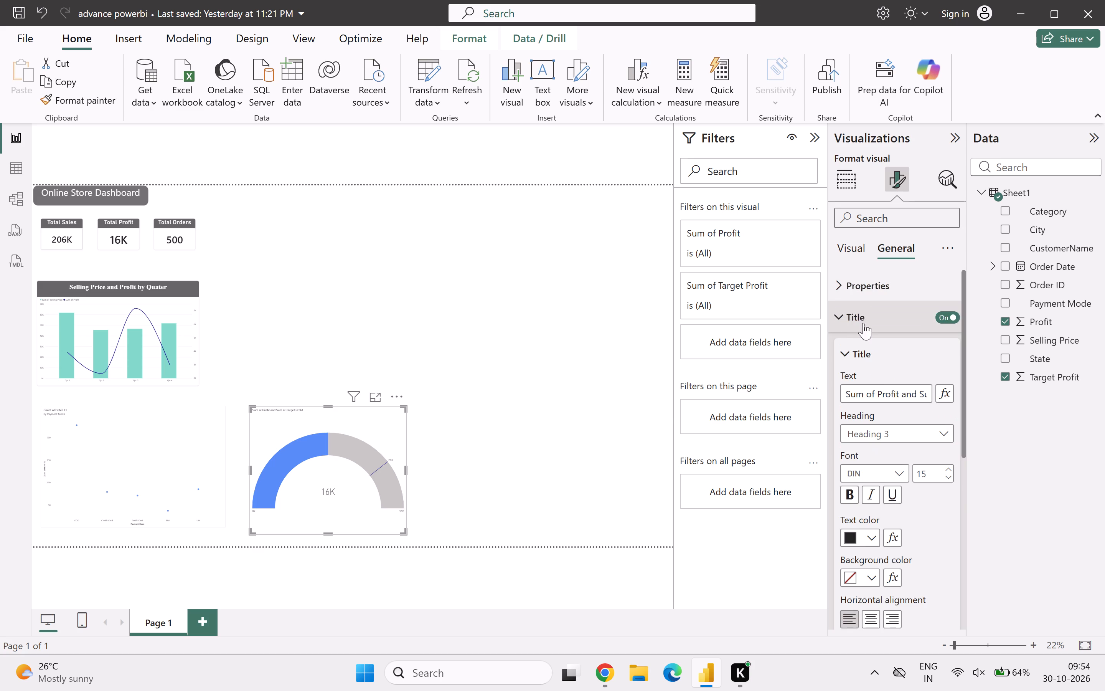
pyautogui.click(873, 615)
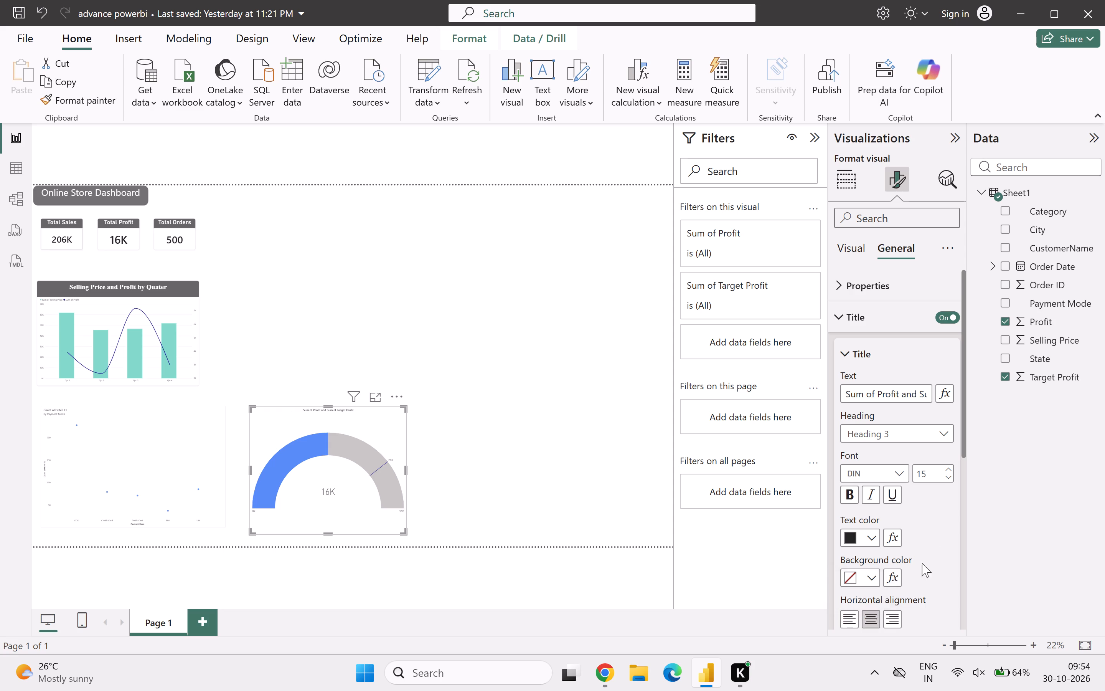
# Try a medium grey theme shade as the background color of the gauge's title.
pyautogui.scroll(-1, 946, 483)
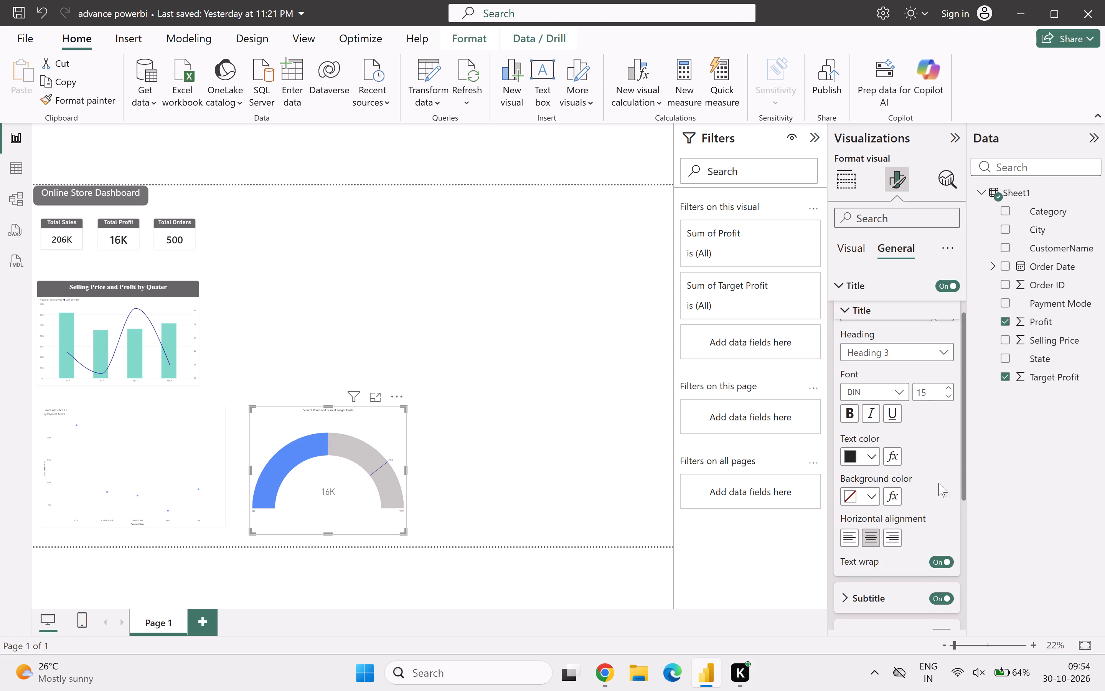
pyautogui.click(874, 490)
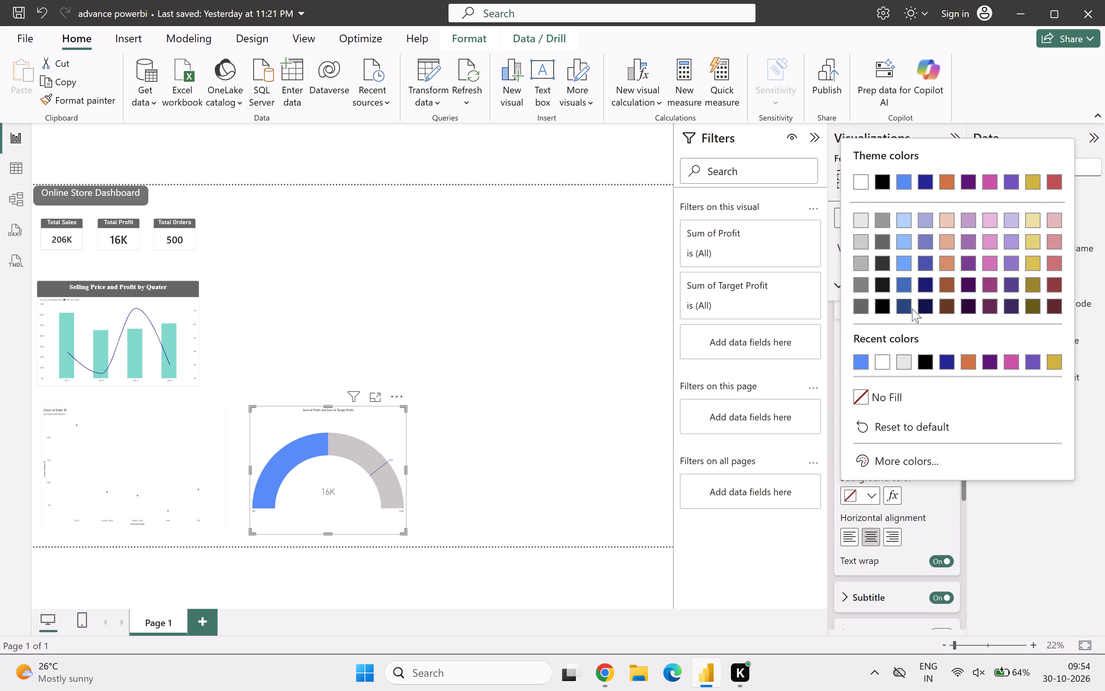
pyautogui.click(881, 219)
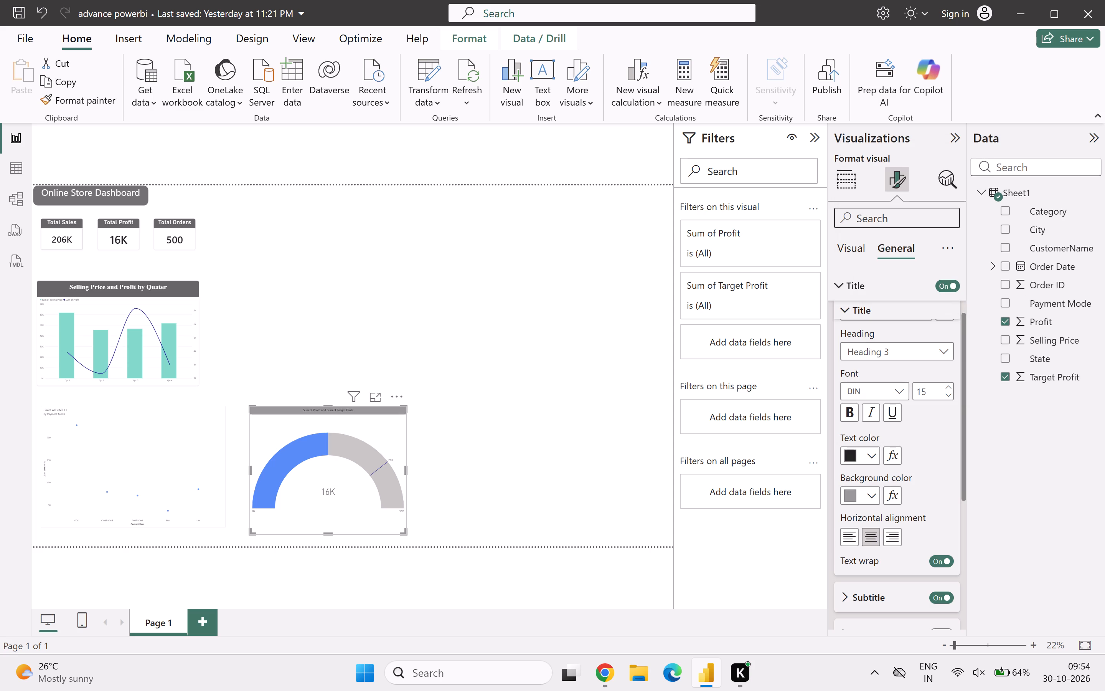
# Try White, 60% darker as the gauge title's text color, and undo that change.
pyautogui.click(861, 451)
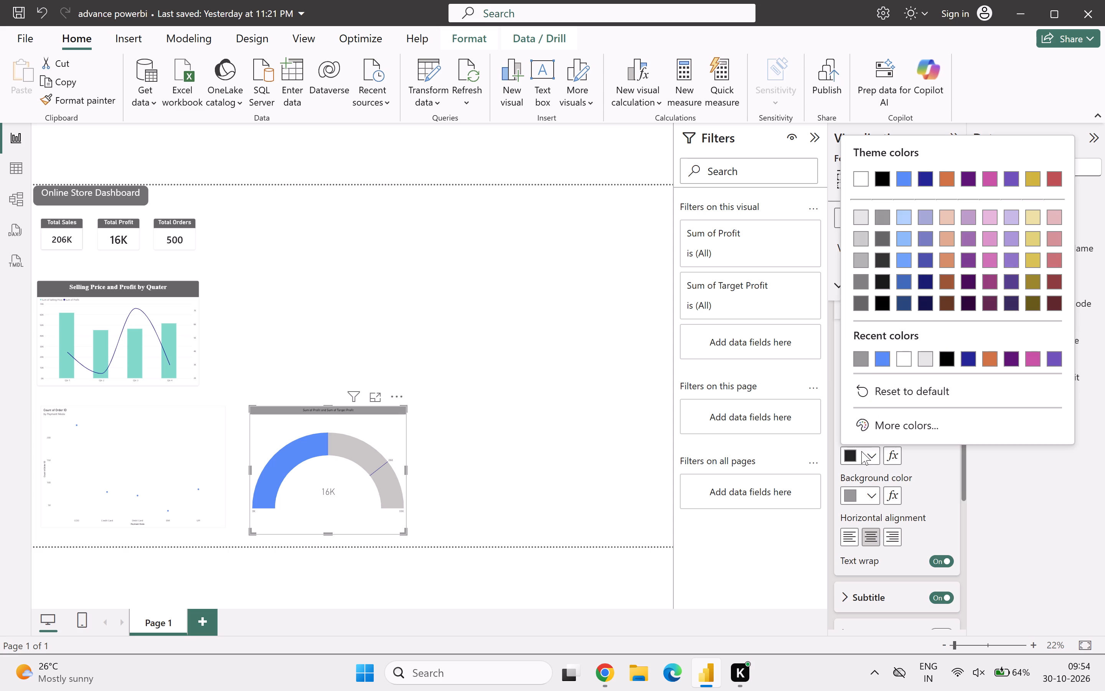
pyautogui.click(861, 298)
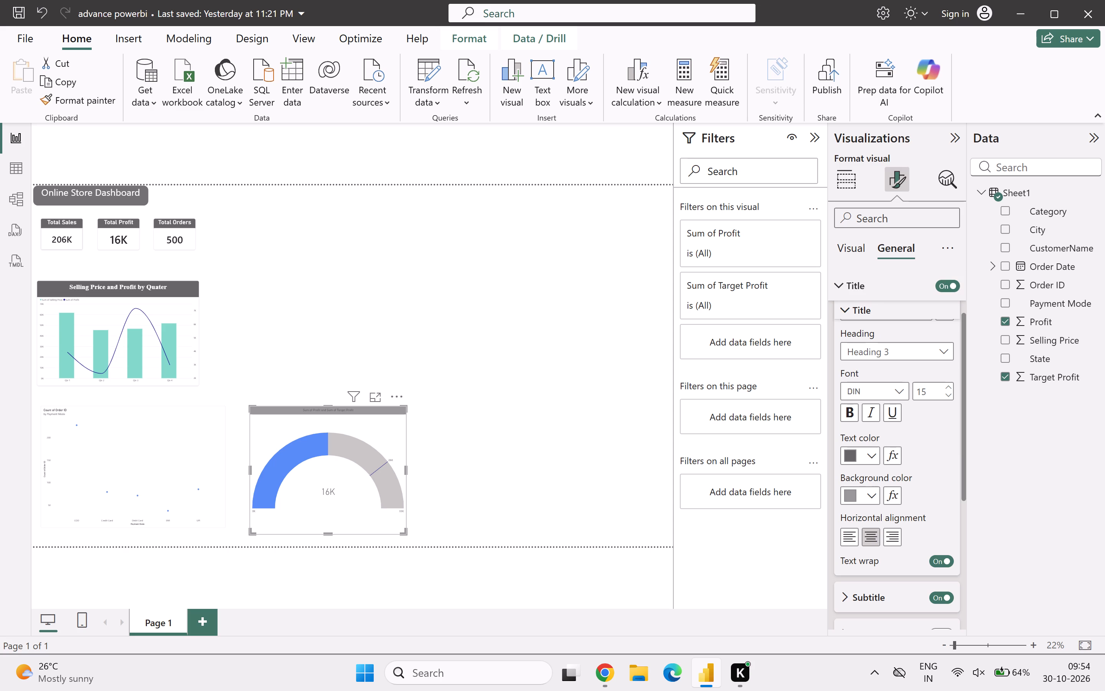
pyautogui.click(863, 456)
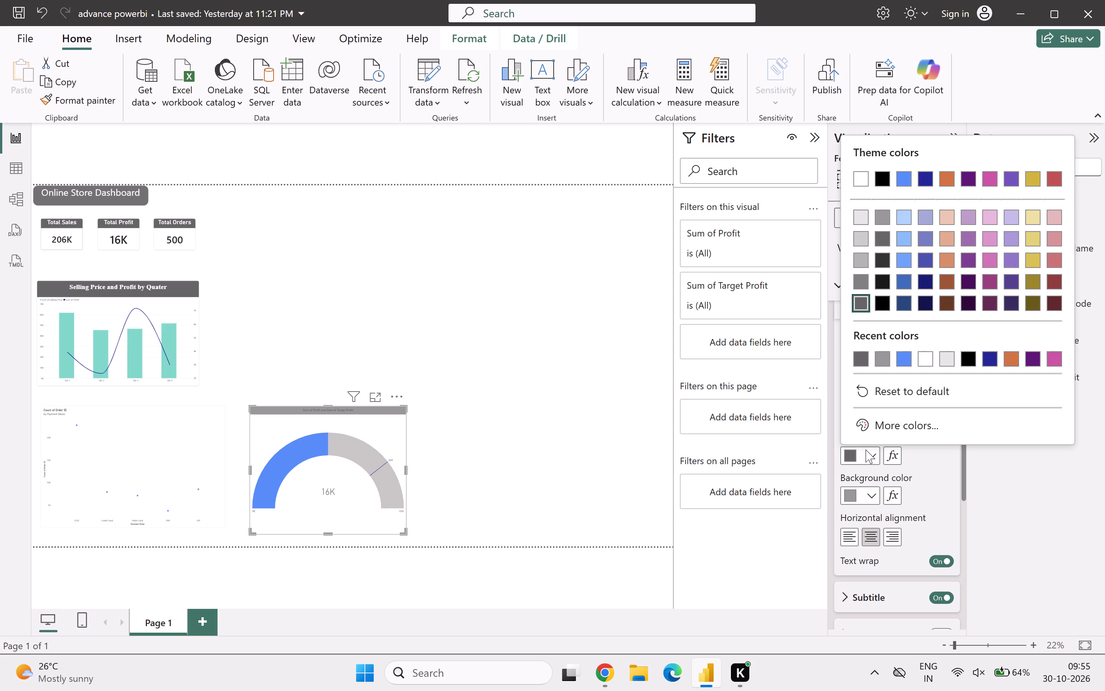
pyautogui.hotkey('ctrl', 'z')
# Set the background color of the gauge's title to White, 60% darker.
pyautogui.click(868, 498)
pyautogui.click(868, 498)
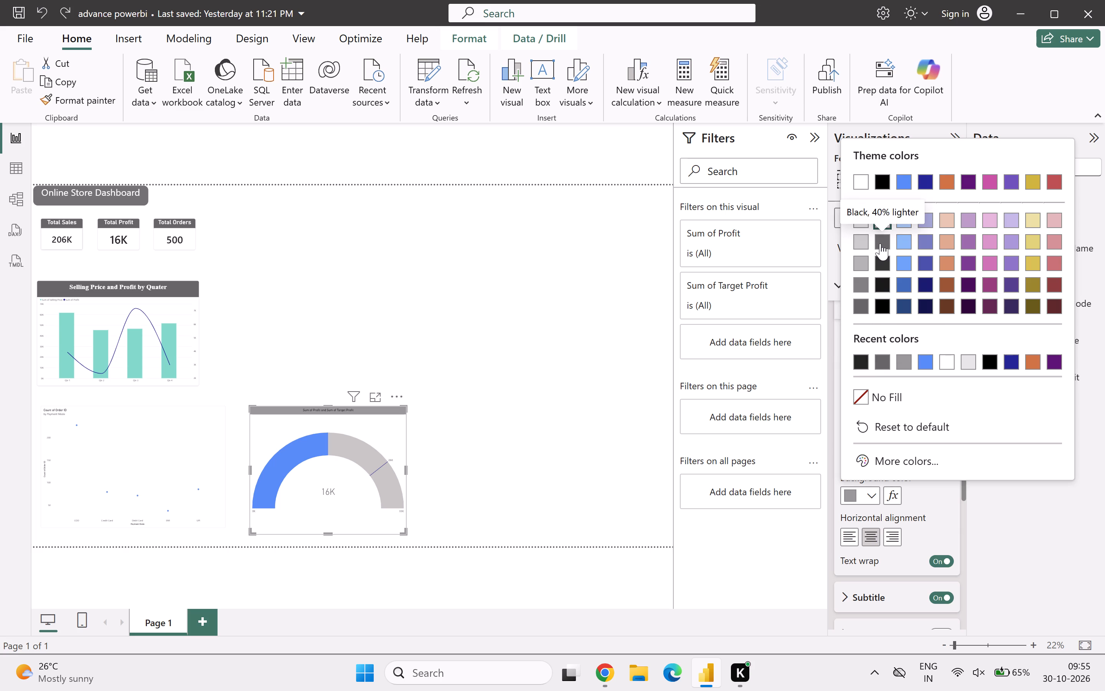
pyautogui.click(864, 361)
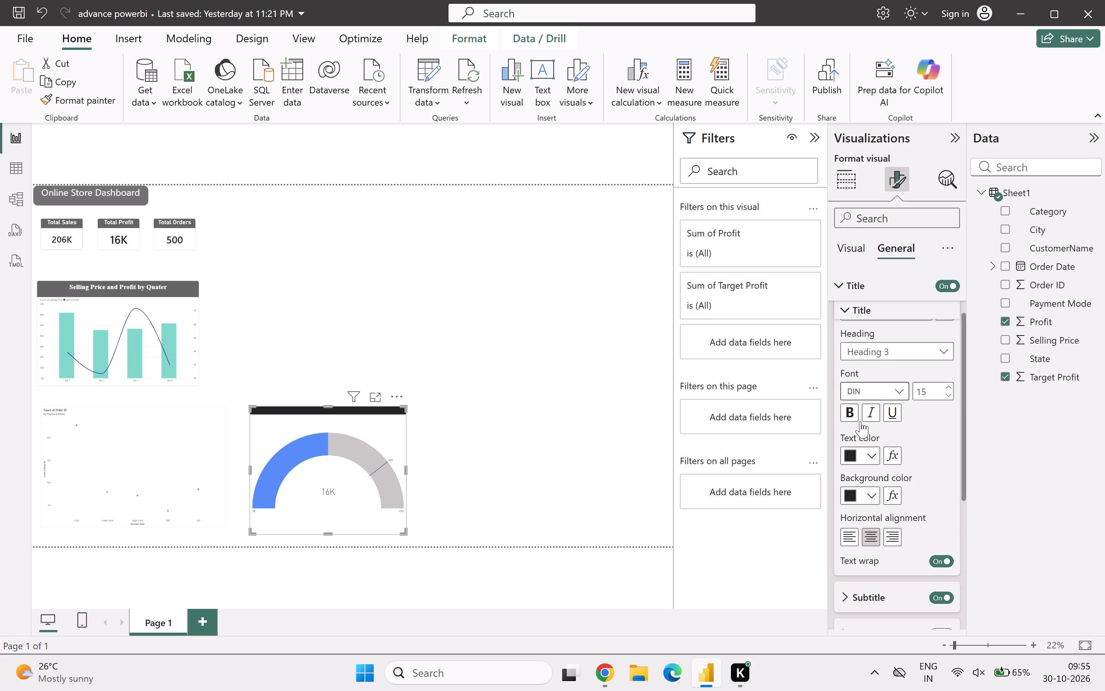
pyautogui.click(863, 499)
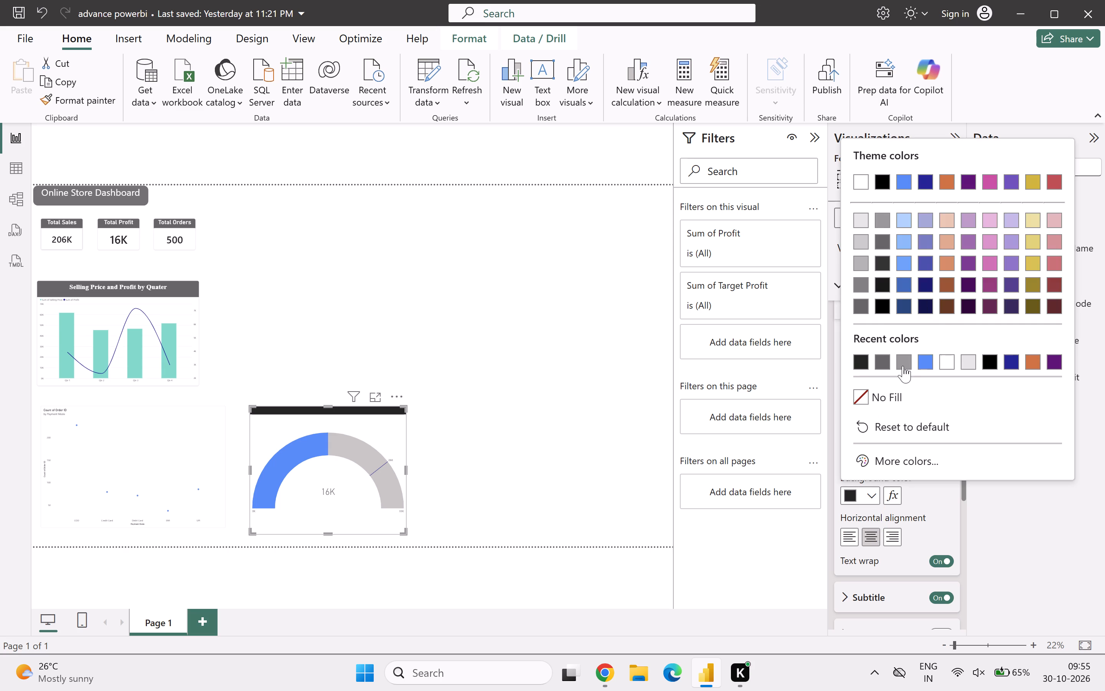
pyautogui.click(884, 364)
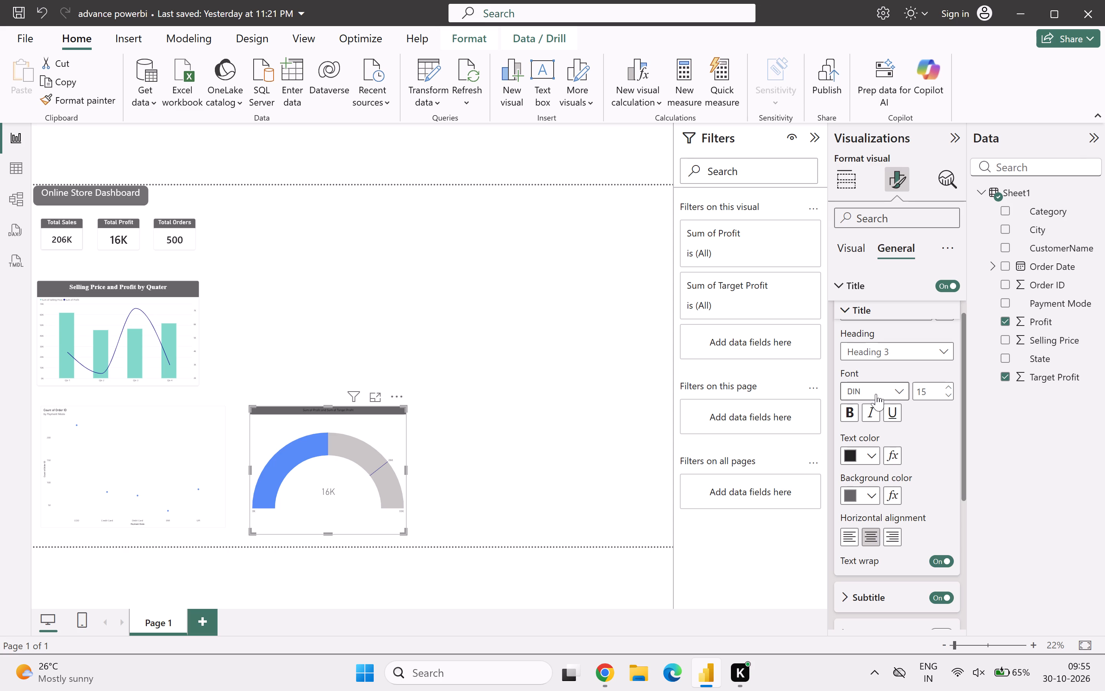
# Set the text color of the gauge's title to white.
pyautogui.click(876, 455)
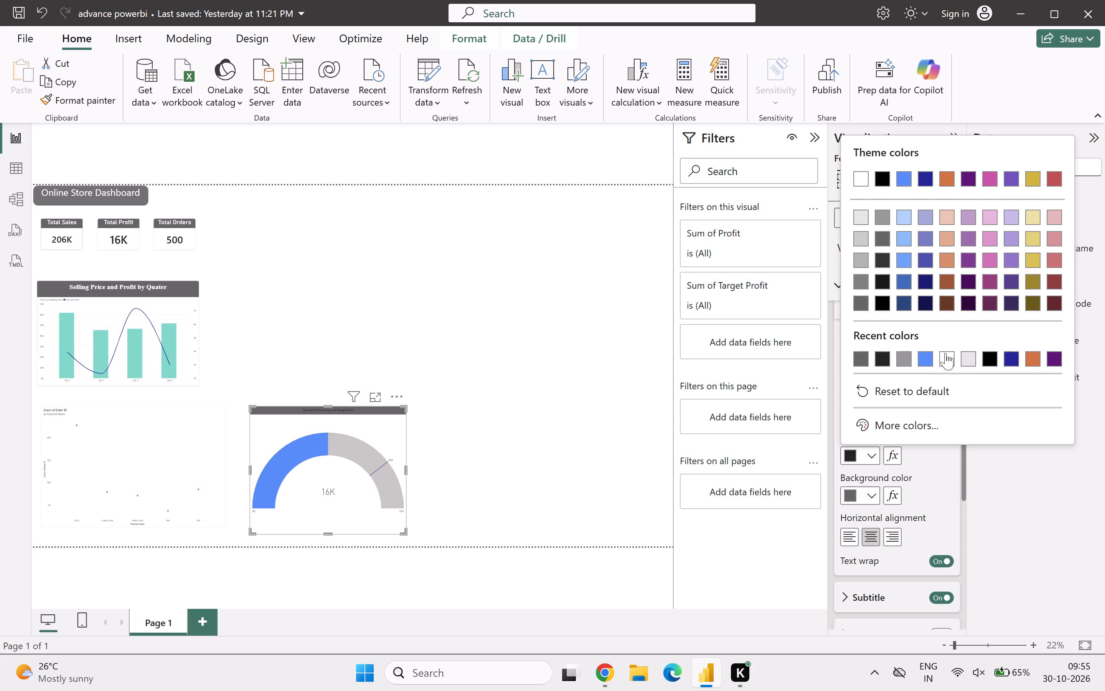
pyautogui.click(948, 355)
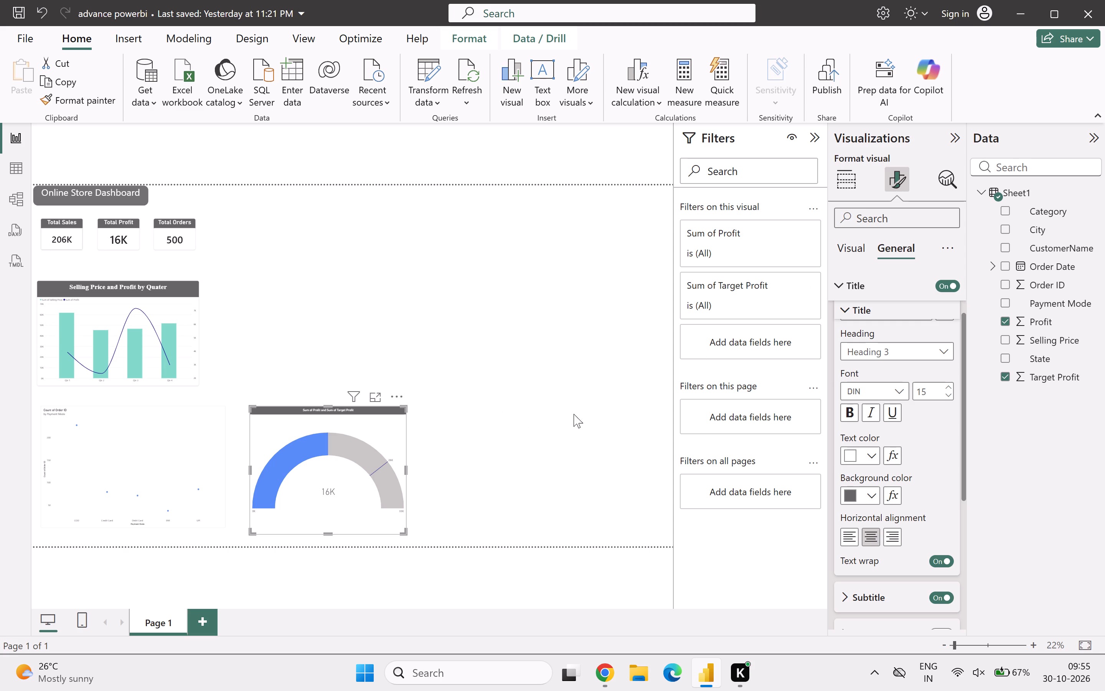
pyautogui.scroll(-2, 675, 382)
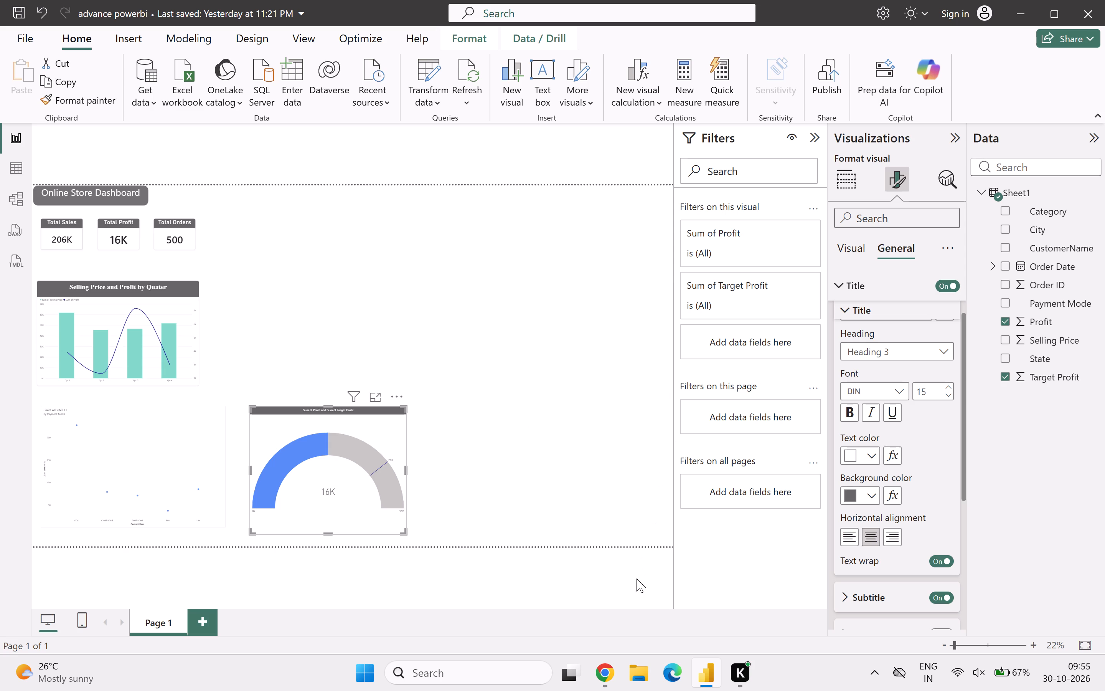
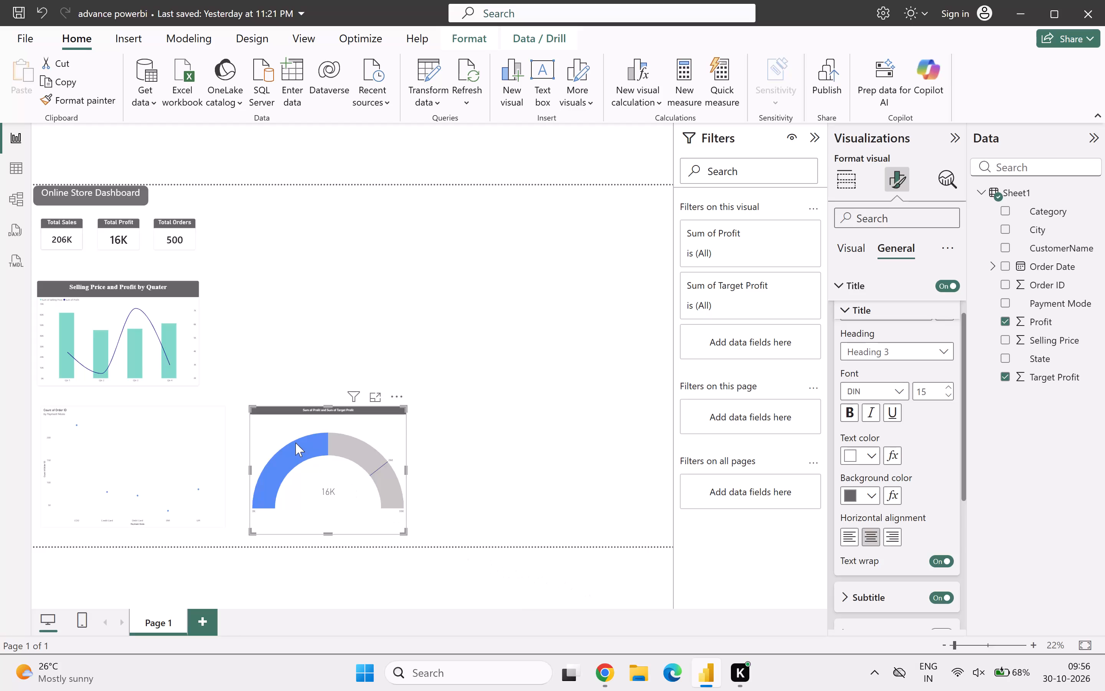
# Move the gauge up into the empty area beside the Total Orders card.
pyautogui.moveTo(288, 434); pyautogui.dragTo(400, 307)
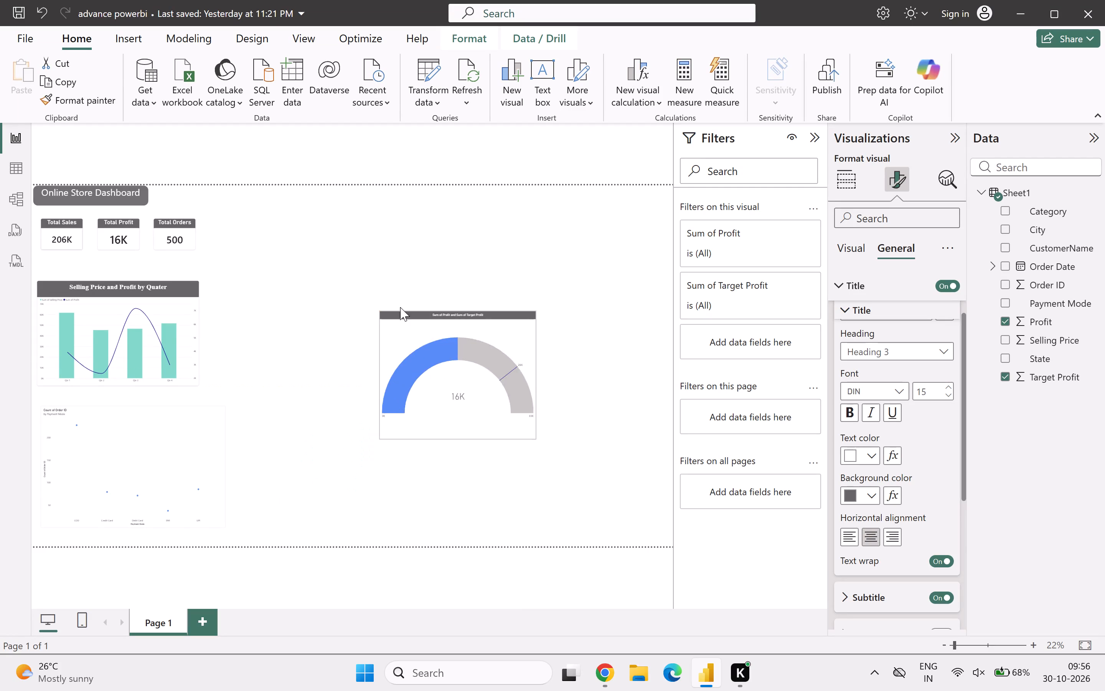
pyautogui.moveTo(400, 307); pyautogui.dragTo(301, 236)
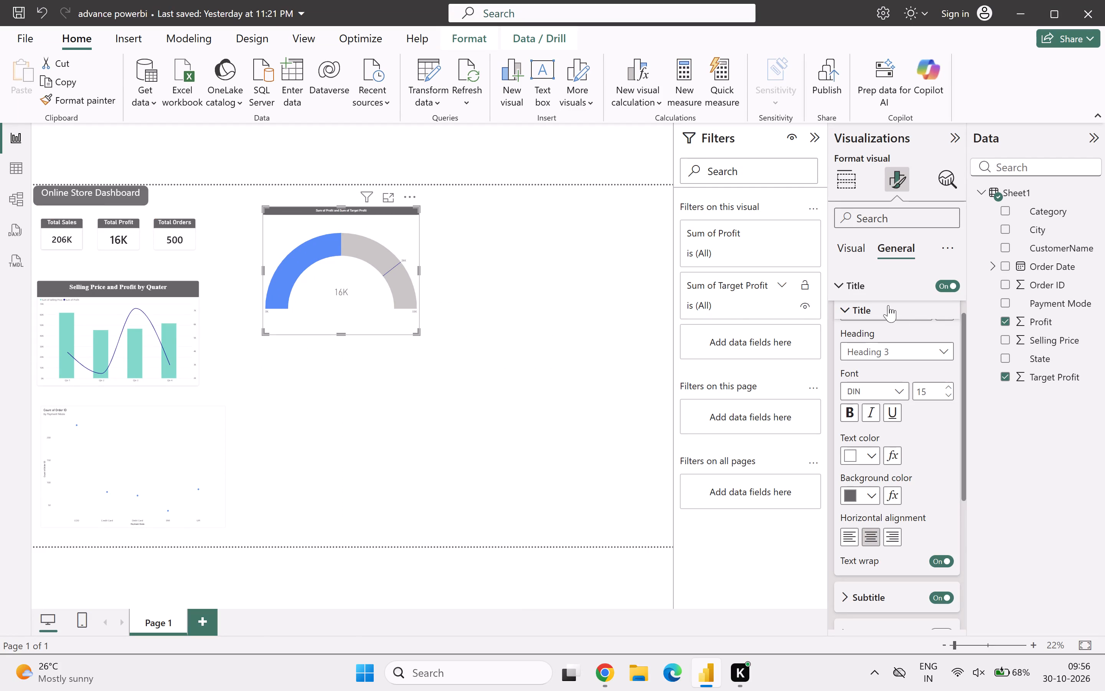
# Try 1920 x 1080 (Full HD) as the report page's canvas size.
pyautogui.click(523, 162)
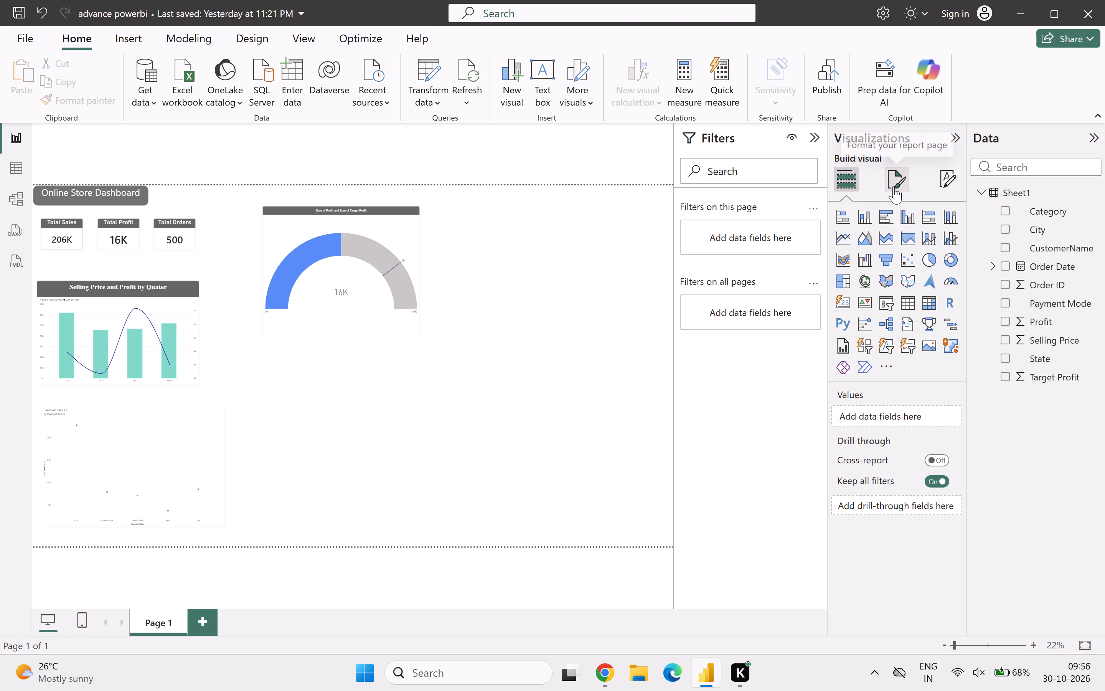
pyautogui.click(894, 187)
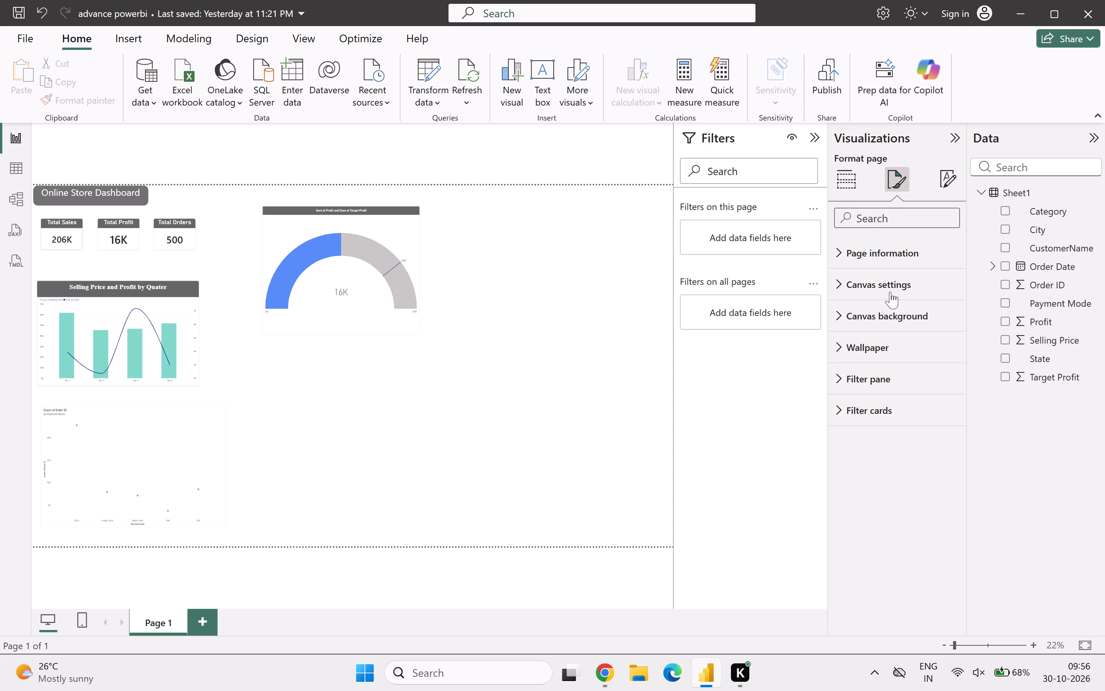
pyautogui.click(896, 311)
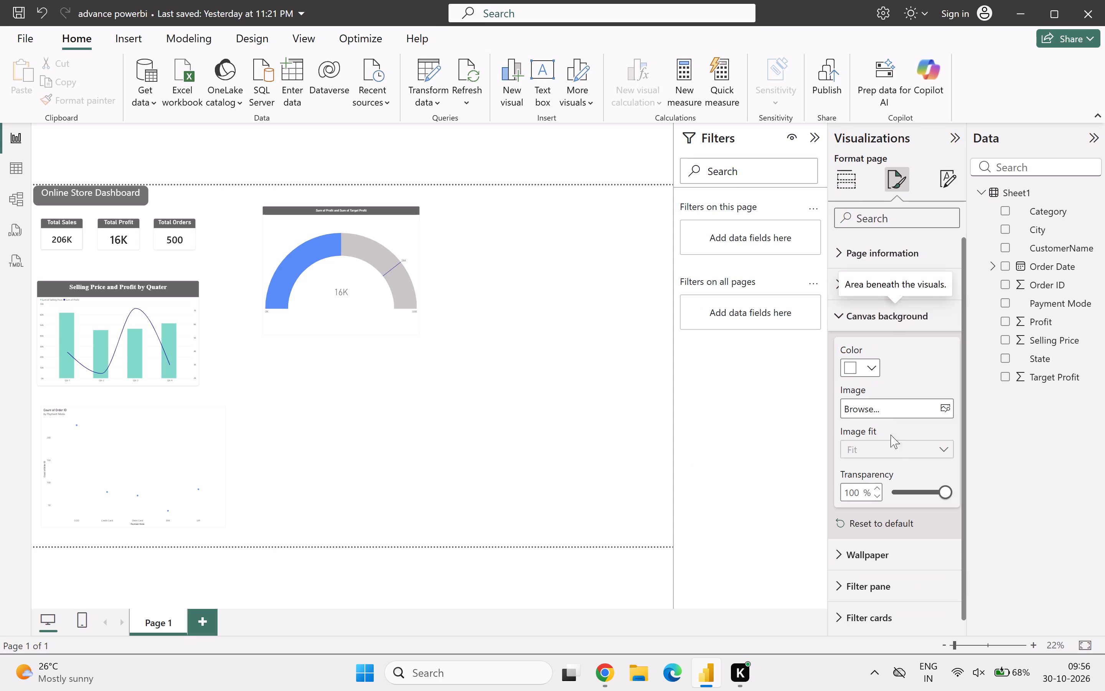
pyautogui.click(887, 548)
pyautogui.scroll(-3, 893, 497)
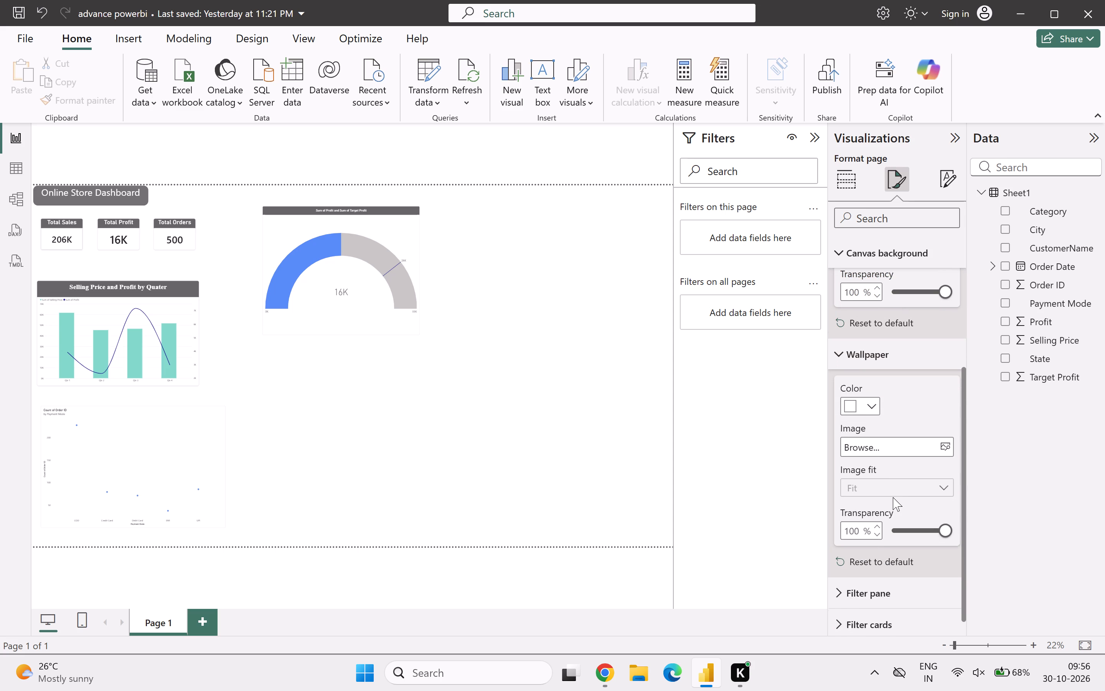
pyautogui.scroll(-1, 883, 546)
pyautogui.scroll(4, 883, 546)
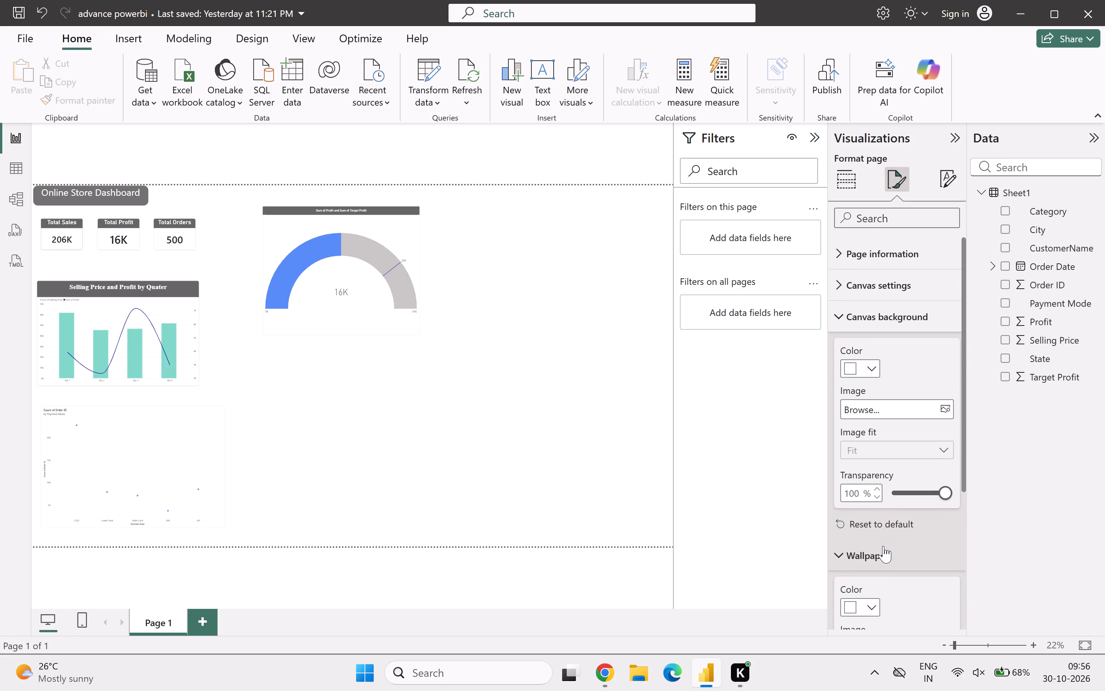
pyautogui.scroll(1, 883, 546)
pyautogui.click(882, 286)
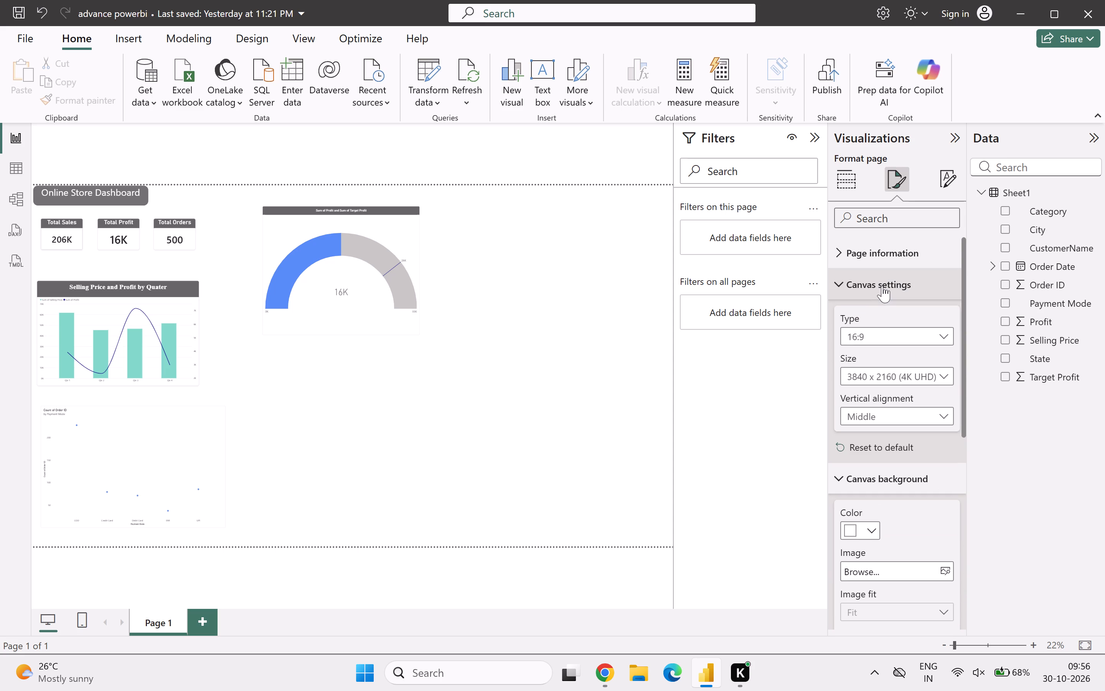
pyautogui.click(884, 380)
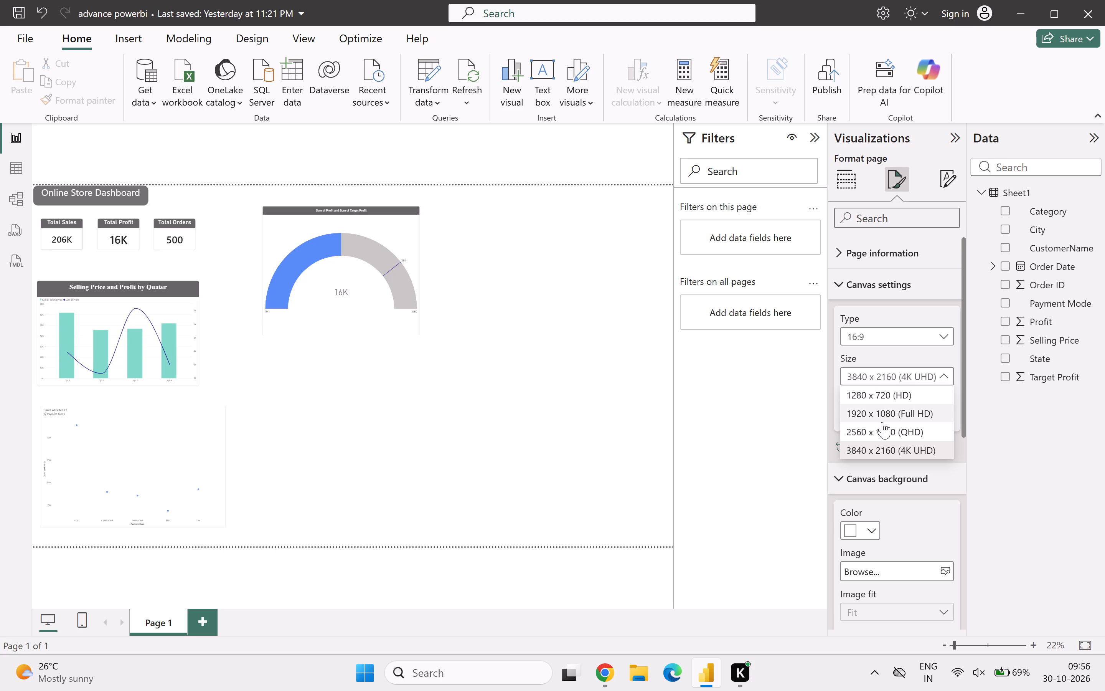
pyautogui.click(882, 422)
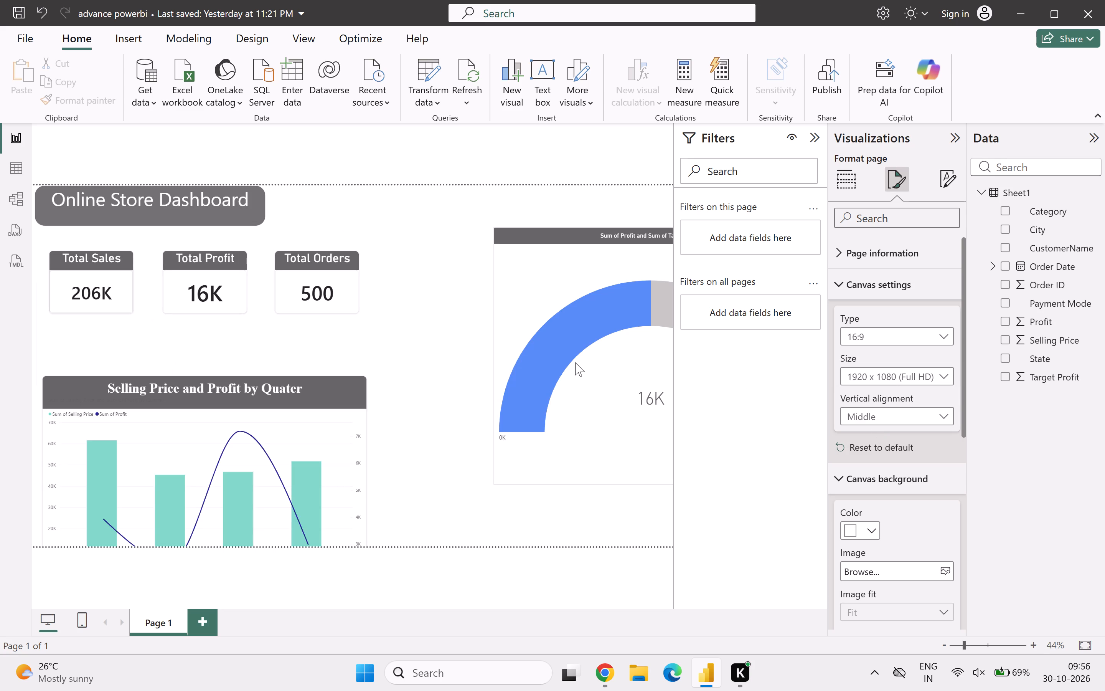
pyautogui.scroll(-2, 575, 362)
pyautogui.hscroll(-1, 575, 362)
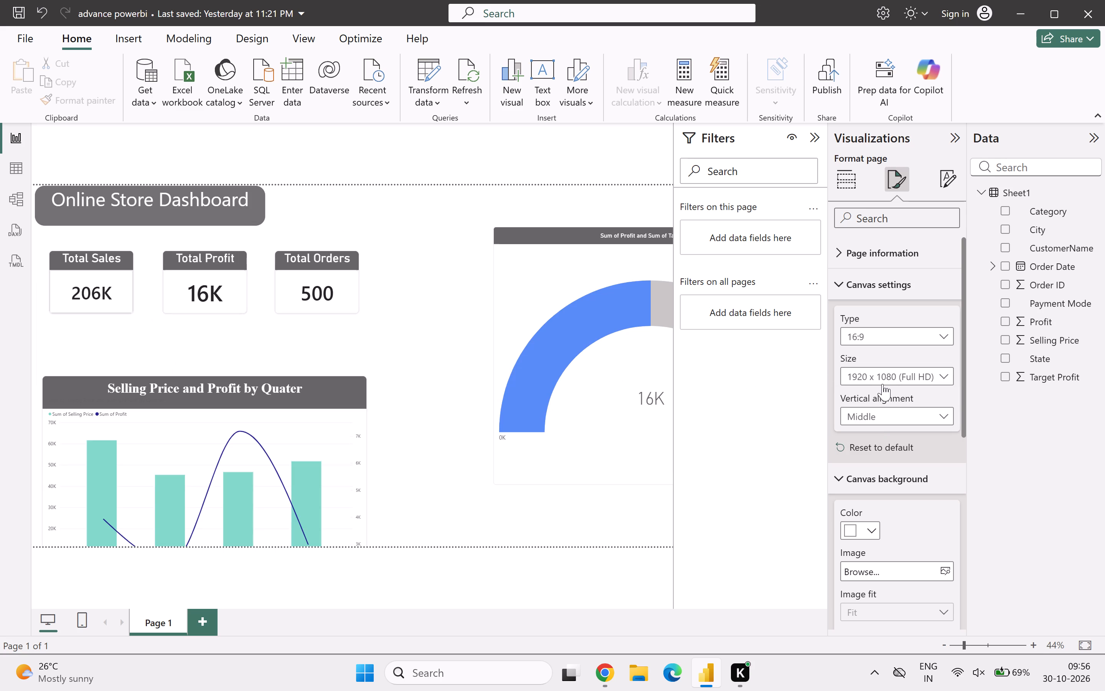
# Set the report page's canvas size to 2560 x 1440 (QHD).
pyautogui.click(885, 381)
pyautogui.click(887, 431)
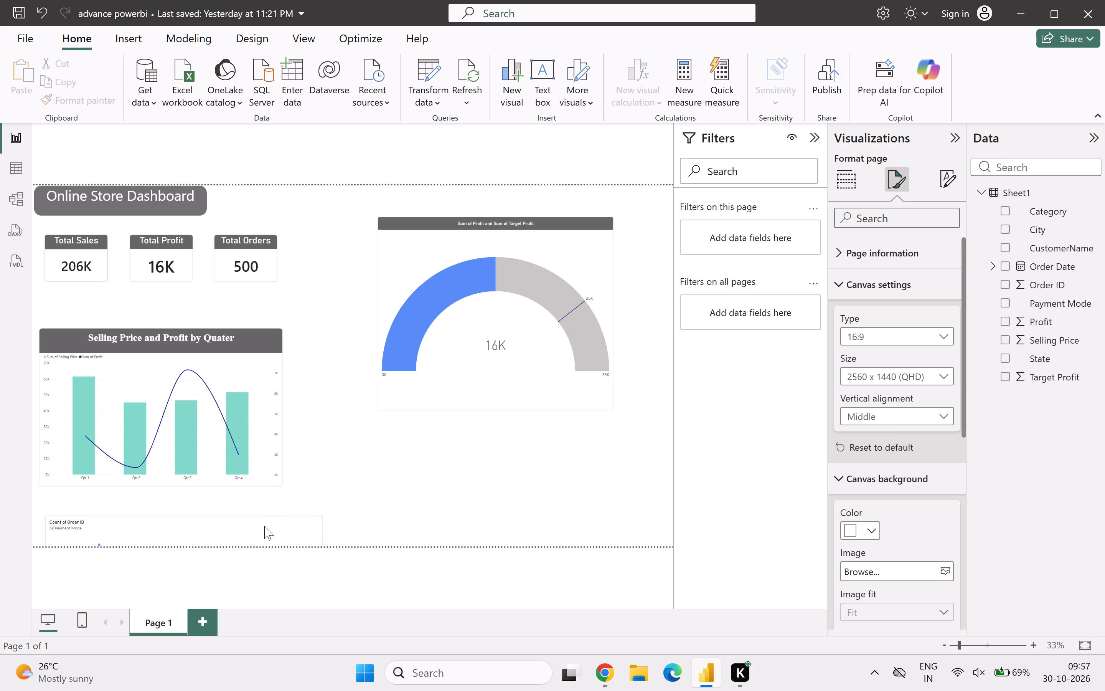
# Move the gauge to the page's top edge beside the dashboard title, and the Payment Mode scatter chart beneath it with left edges aligned.
pyautogui.moveTo(264, 527); pyautogui.dragTo(446, 466)
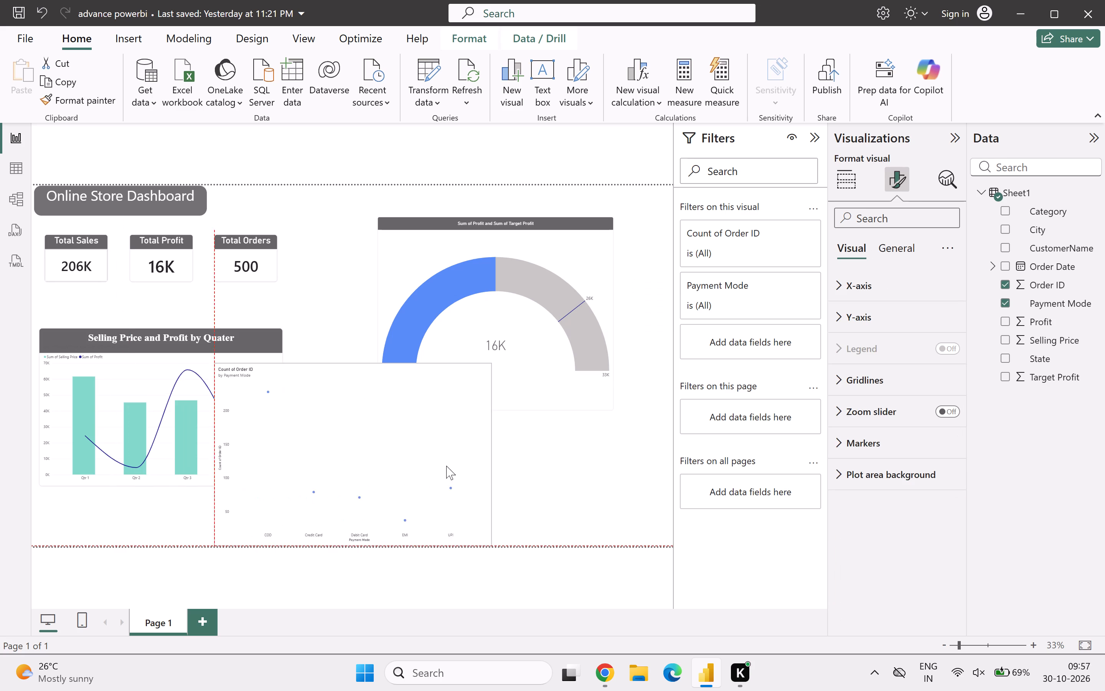
pyautogui.moveTo(446, 466); pyautogui.dragTo(602, 448)
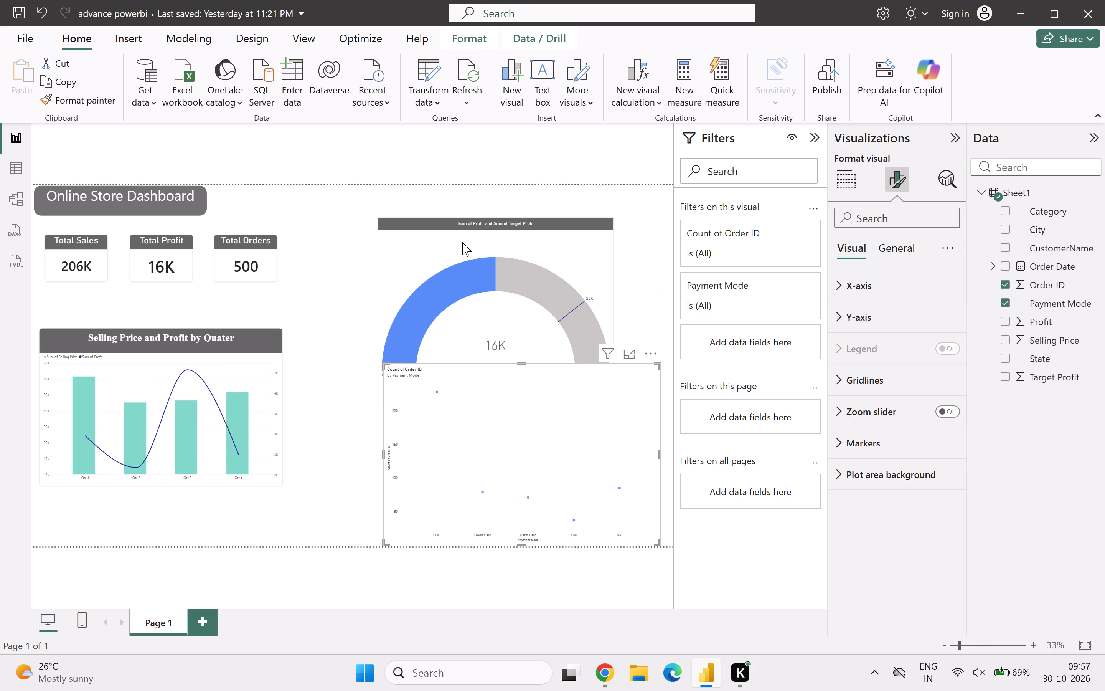
pyautogui.moveTo(462, 241); pyautogui.dragTo(397, 195)
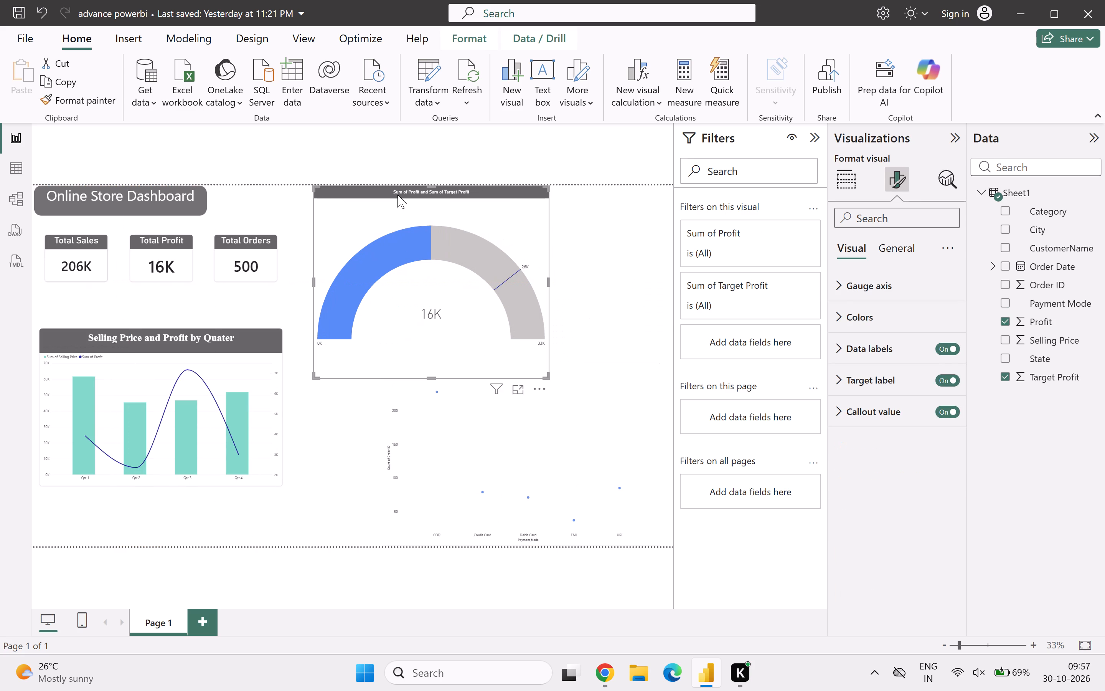
pyautogui.moveTo(598, 385); pyautogui.dragTo(474, 441)
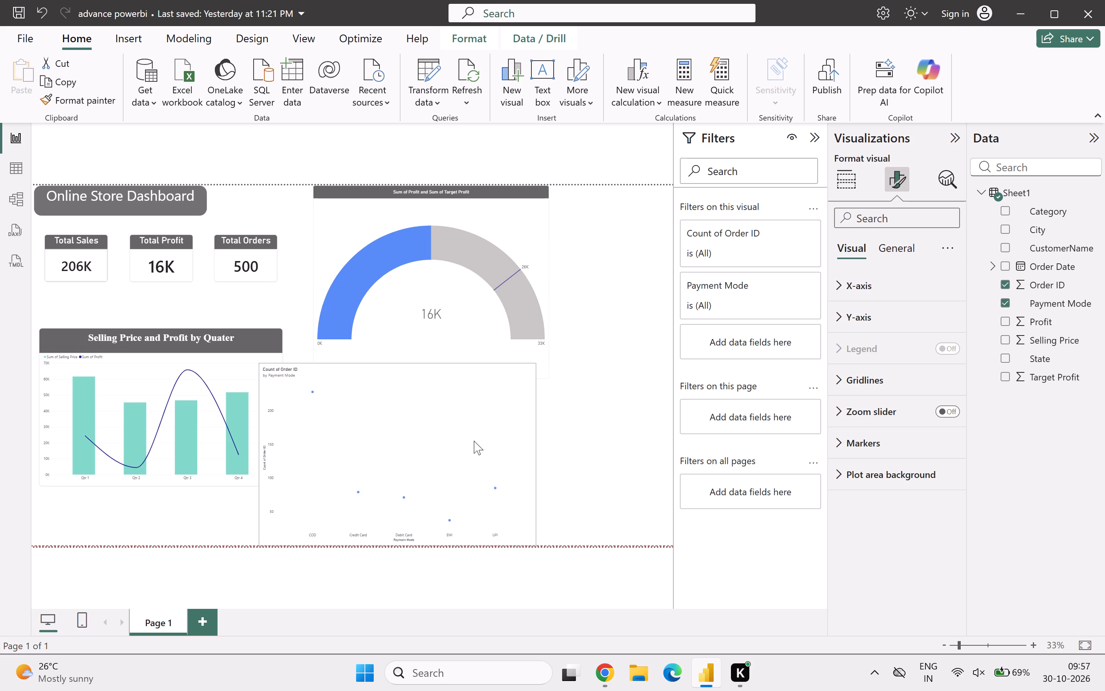
pyautogui.moveTo(474, 441); pyautogui.dragTo(527, 440)
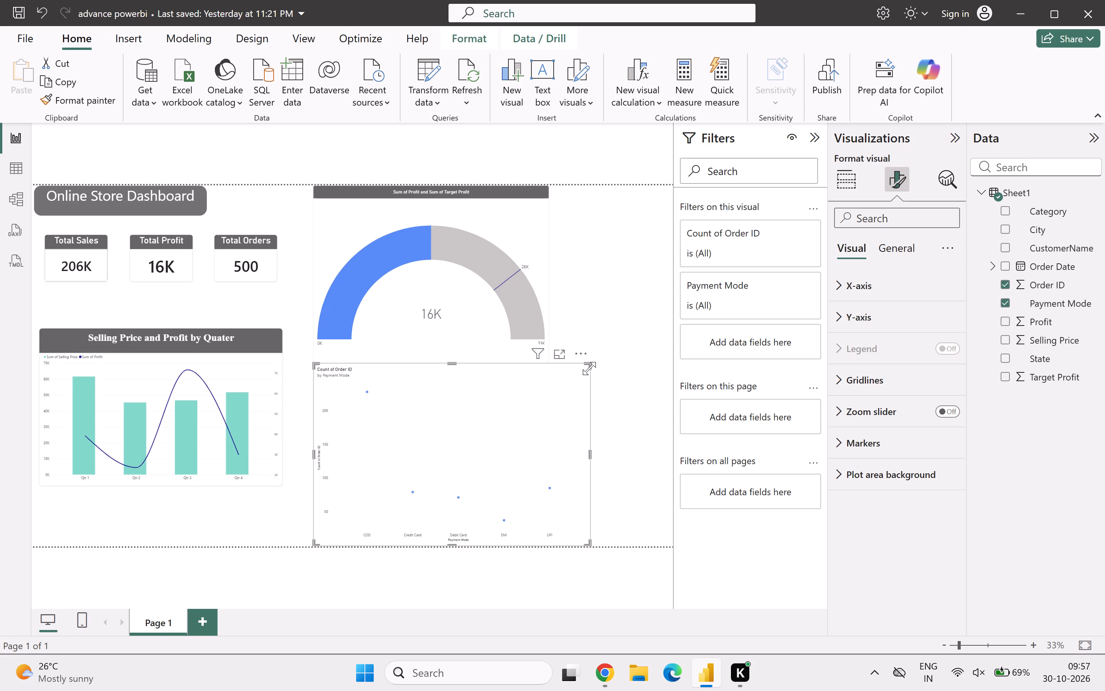
# Shrink the Payment Mode scatter chart to roughly the gauge's width and place it directly against the gauge's bottom edge.
pyautogui.moveTo(584, 364); pyautogui.dragTo(560, 392)
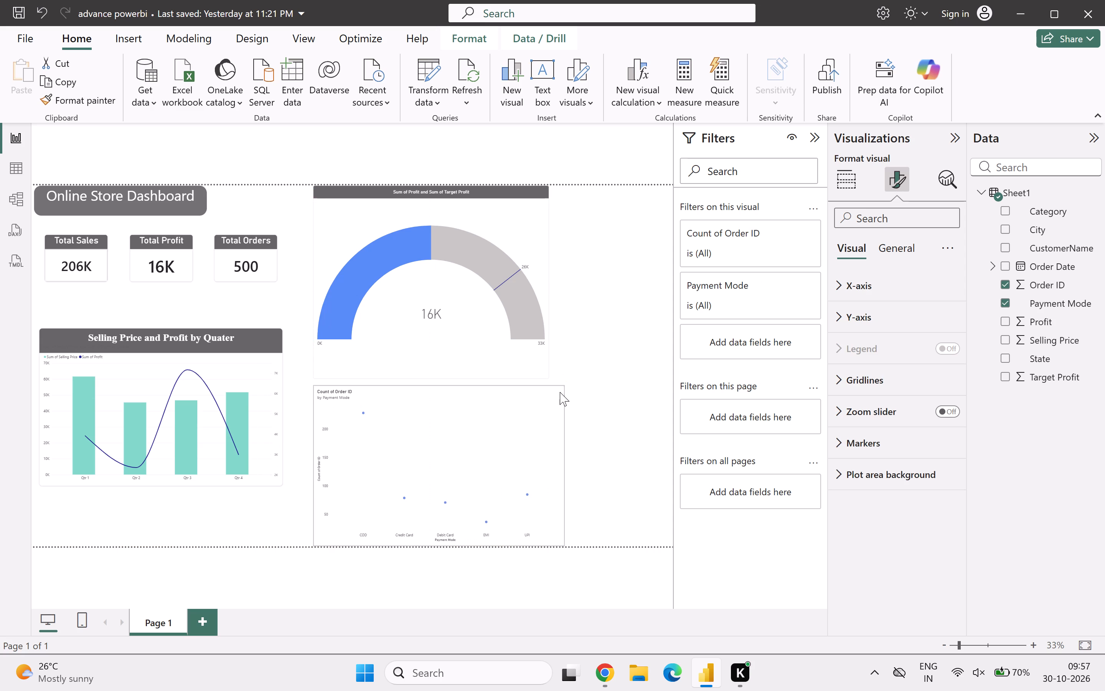
pyautogui.moveTo(560, 392); pyautogui.dragTo(548, 400)
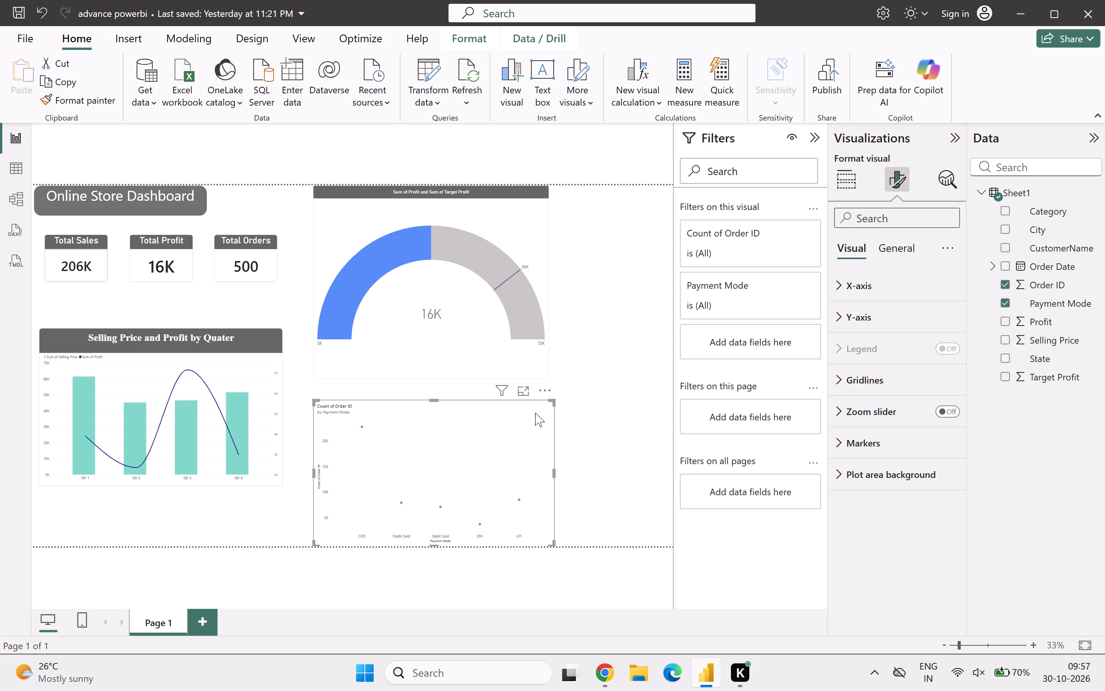
pyautogui.moveTo(532, 416); pyautogui.dragTo(532, 399)
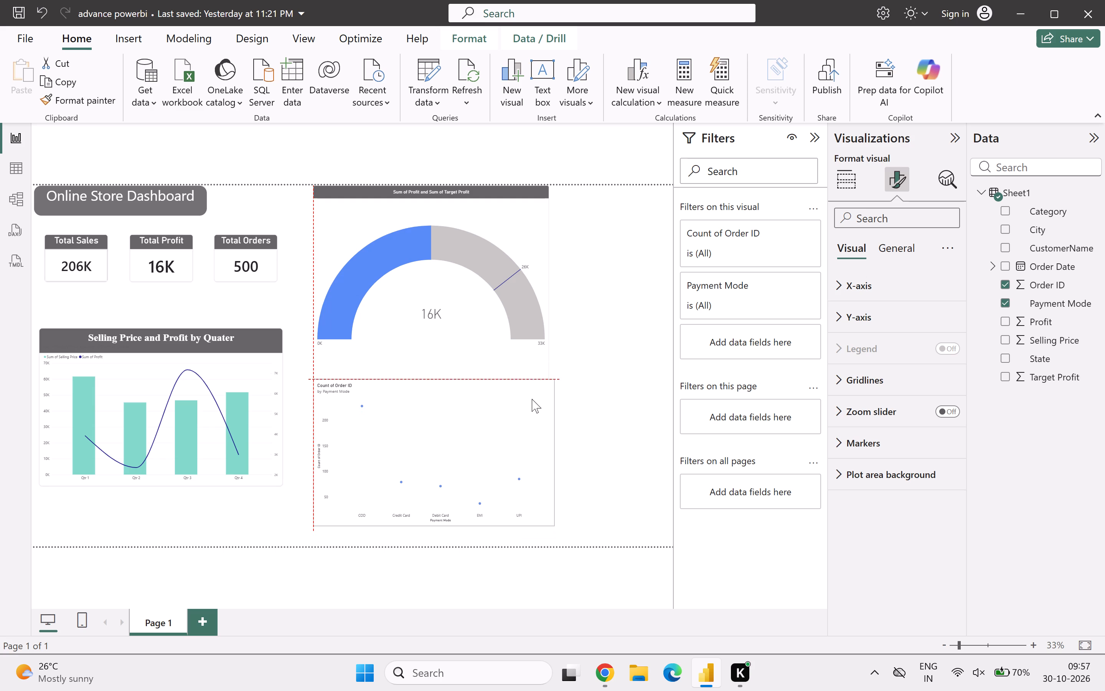
pyautogui.hscroll(-1, 634, 274)
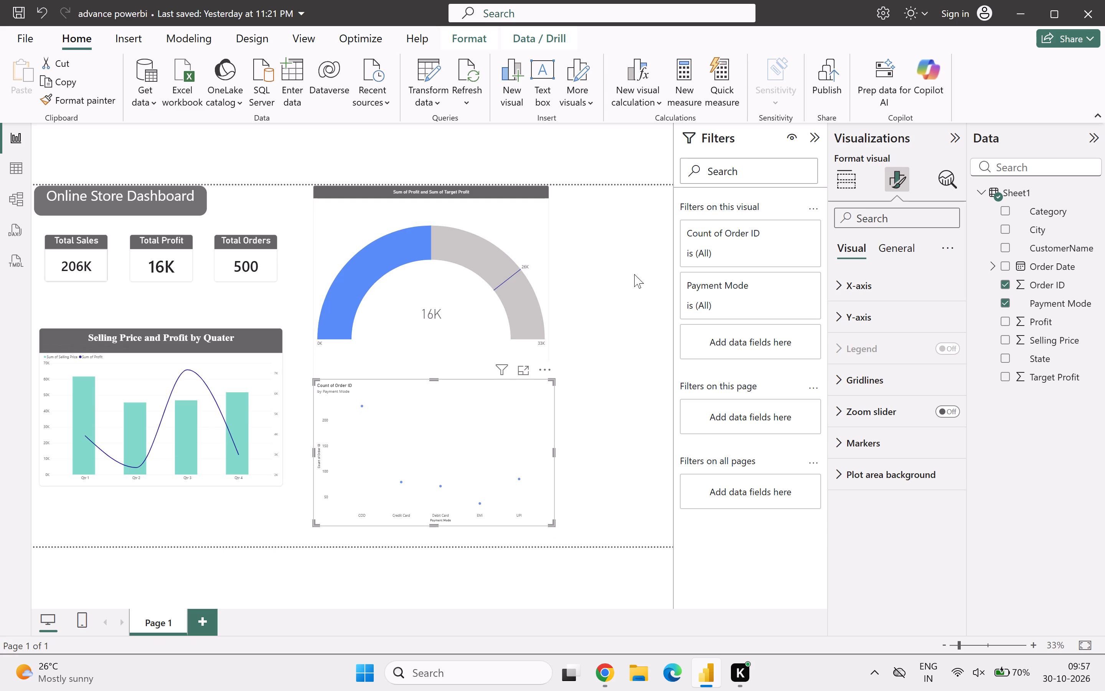
# Shrink the gauge slightly from its lower corner, leaving a gap above the scatter chart.
pyautogui.click(510, 241)
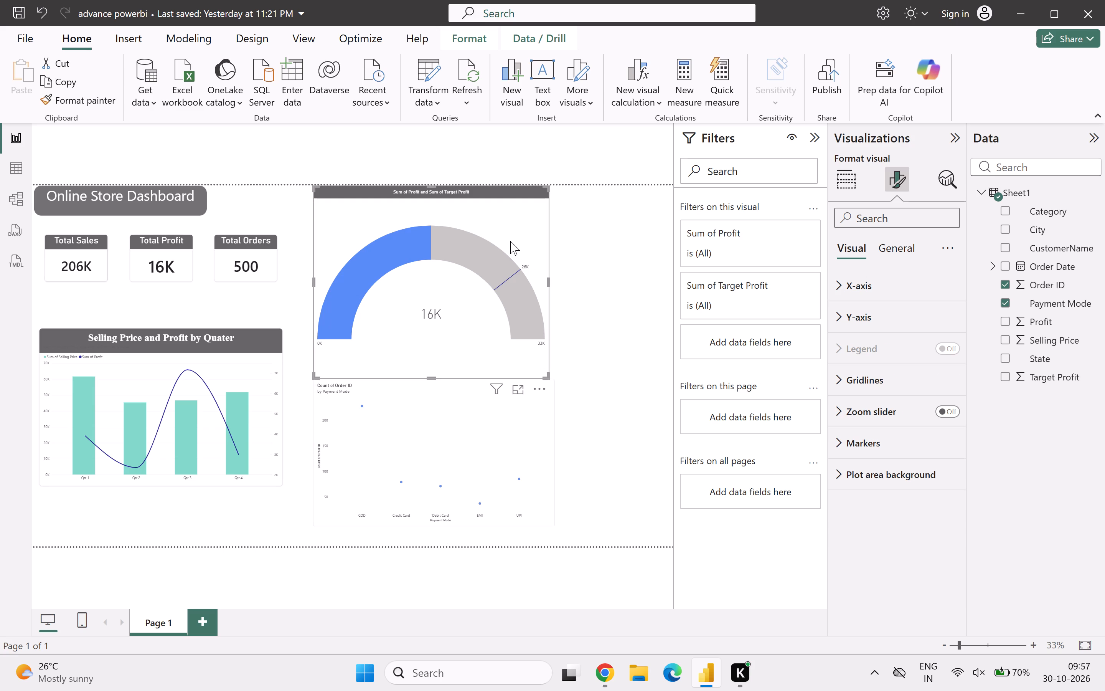
pyautogui.moveTo(544, 185); pyautogui.dragTo(546, 190)
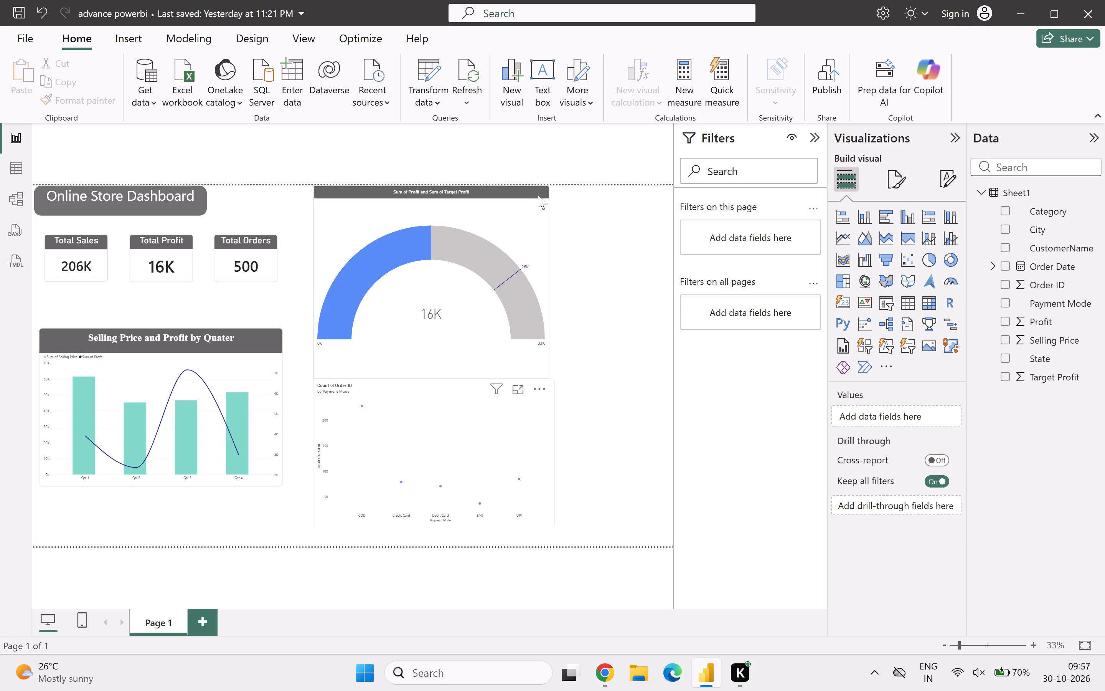
pyautogui.click(544, 367)
pyautogui.moveTo(544, 372); pyautogui.dragTo(542, 363)
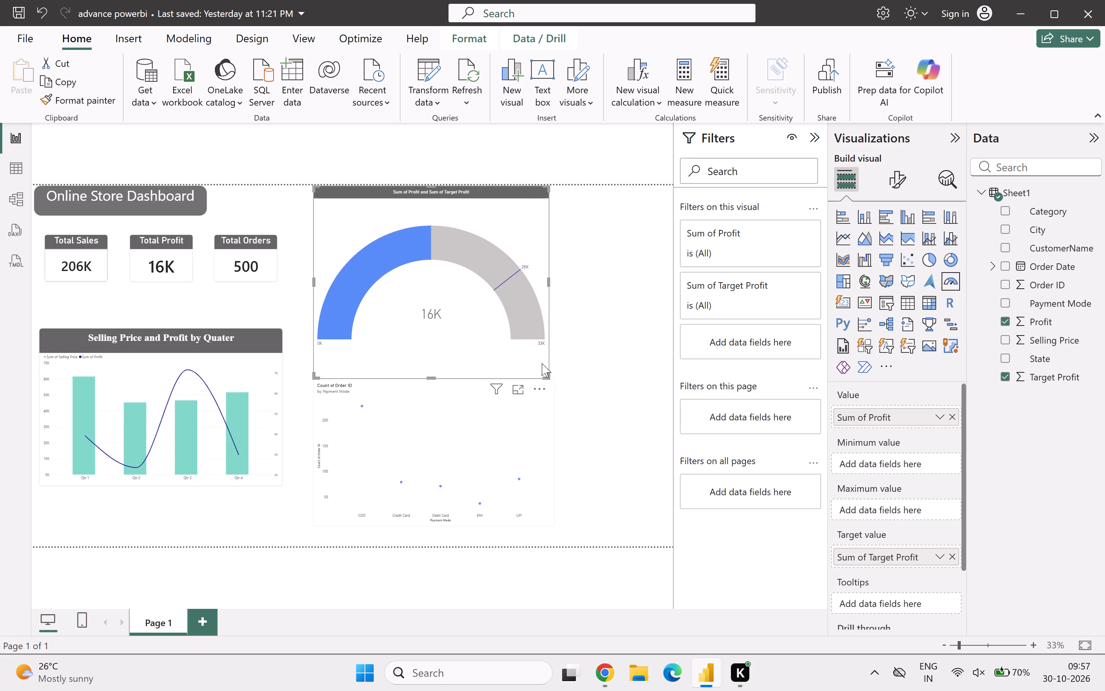
pyautogui.moveTo(542, 363); pyautogui.dragTo(539, 351)
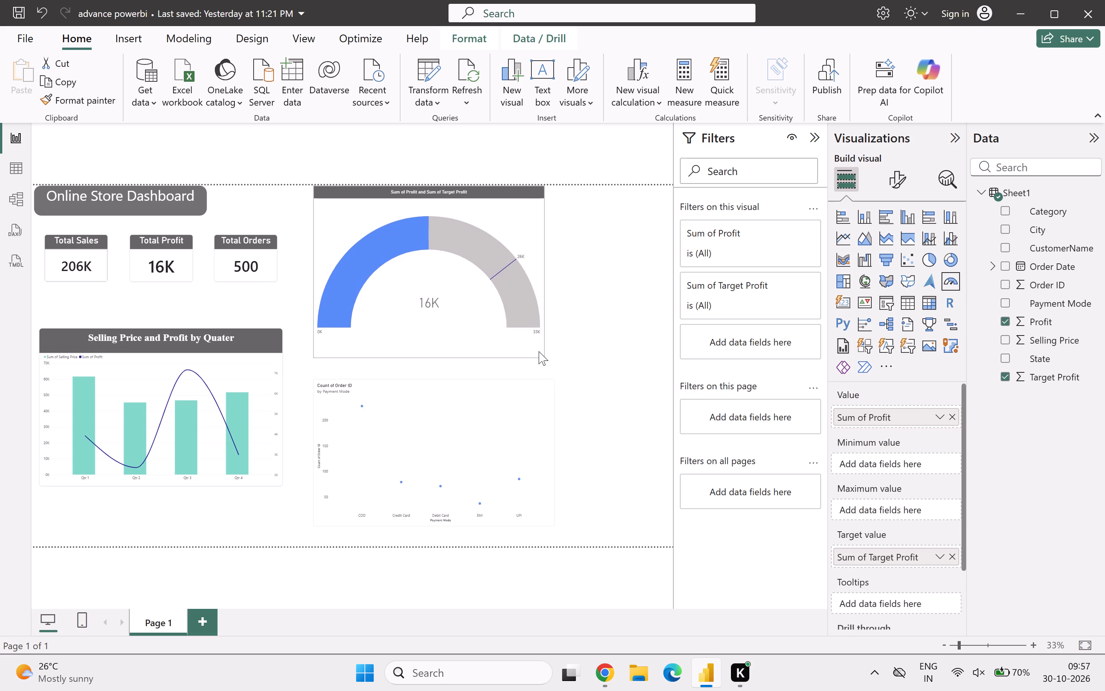
pyautogui.moveTo(539, 351); pyautogui.dragTo(539, 353)
pyautogui.click(522, 257)
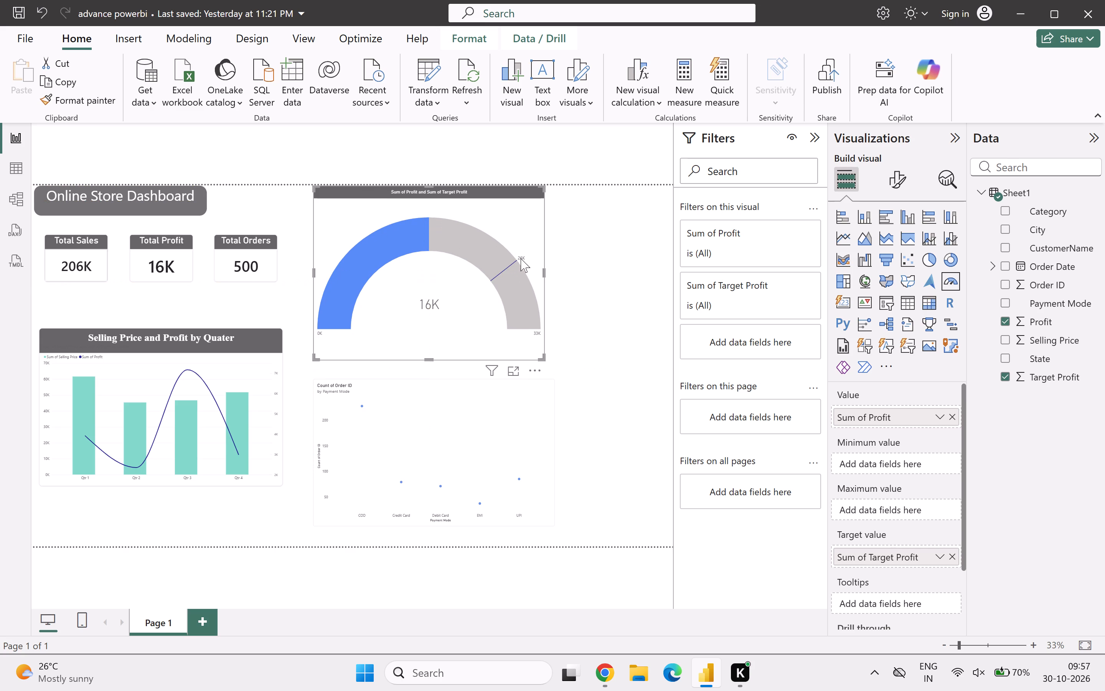
# Move the scatter chart up to just below the gauge, aligning its right edge with the gauge's right edge.
pyautogui.moveTo(529, 398); pyautogui.dragTo(509, 385)
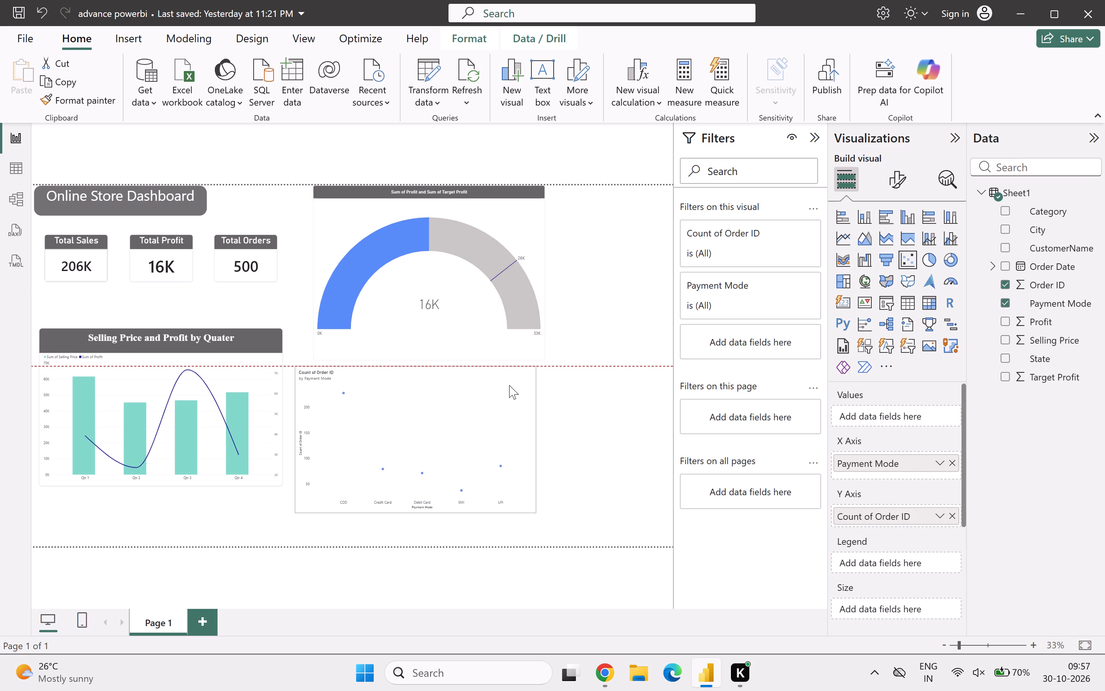
pyautogui.moveTo(509, 385); pyautogui.dragTo(524, 385)
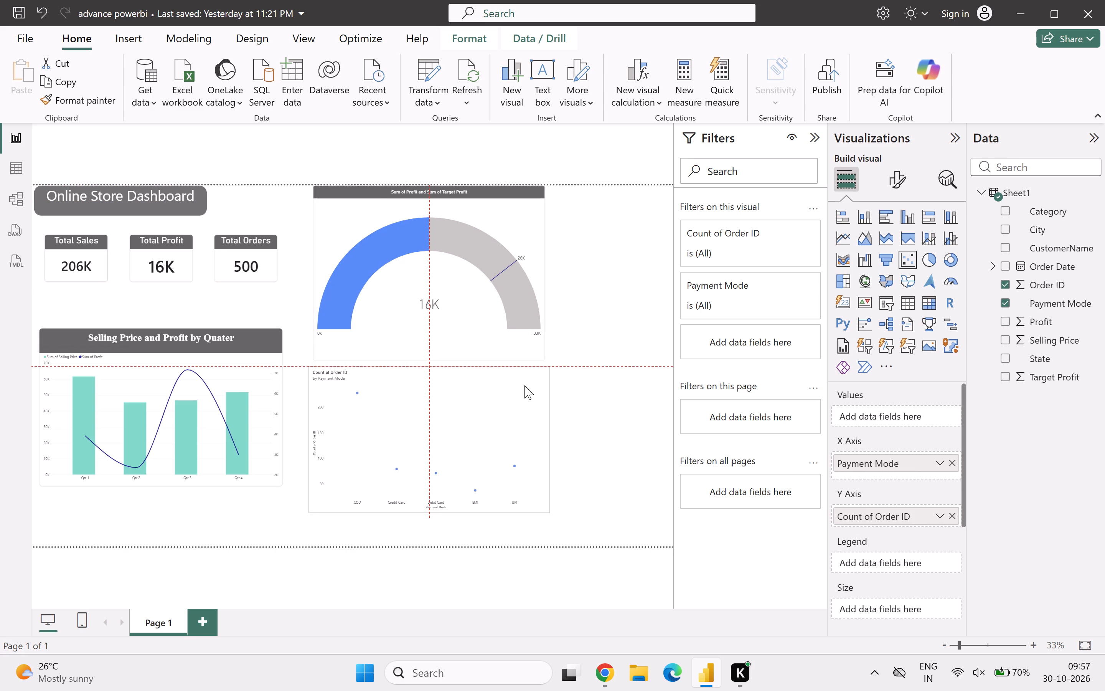
pyautogui.moveTo(524, 385); pyautogui.dragTo(524, 389)
pyautogui.moveTo(524, 389); pyautogui.dragTo(520, 393)
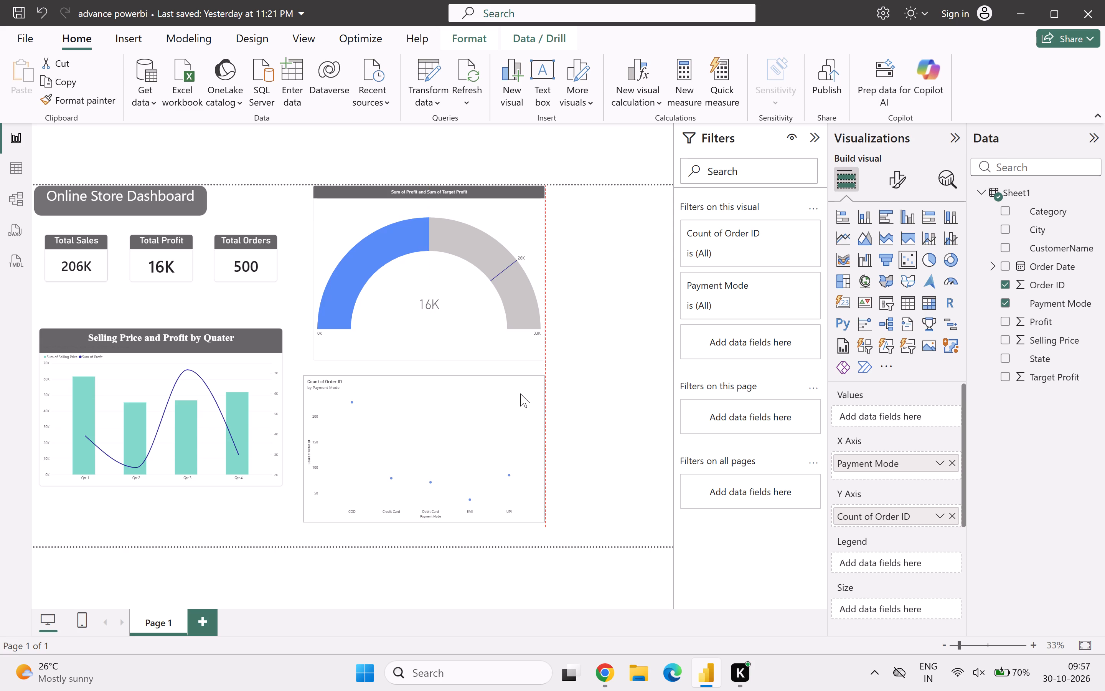
pyautogui.moveTo(520, 393); pyautogui.dragTo(520, 391)
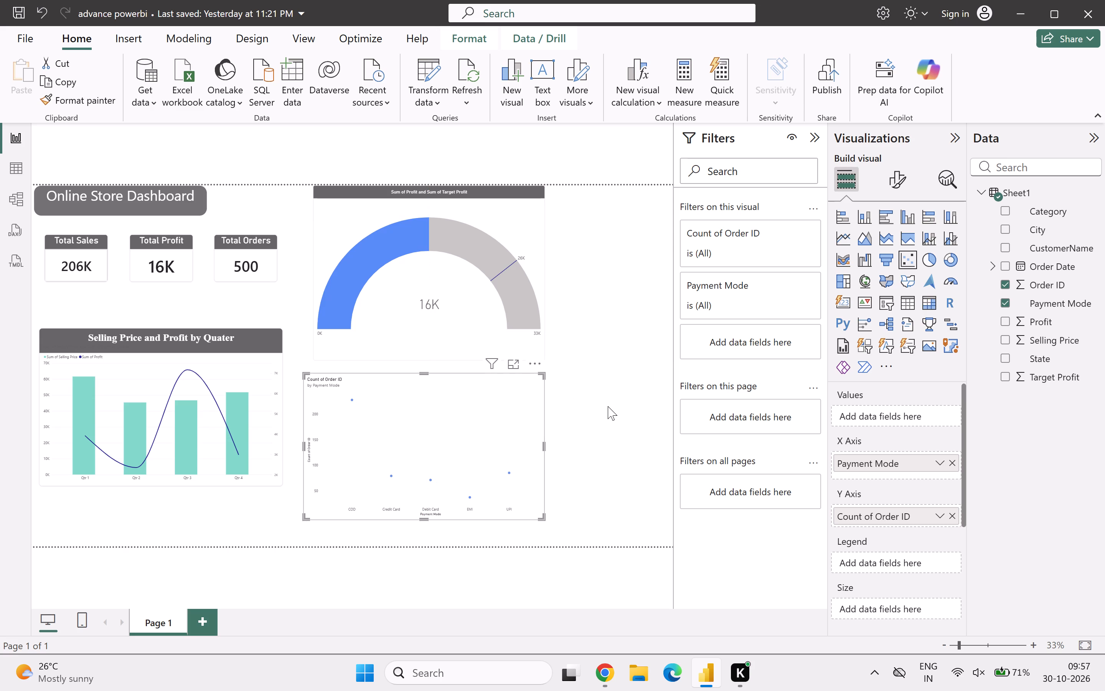
pyautogui.click(608, 406)
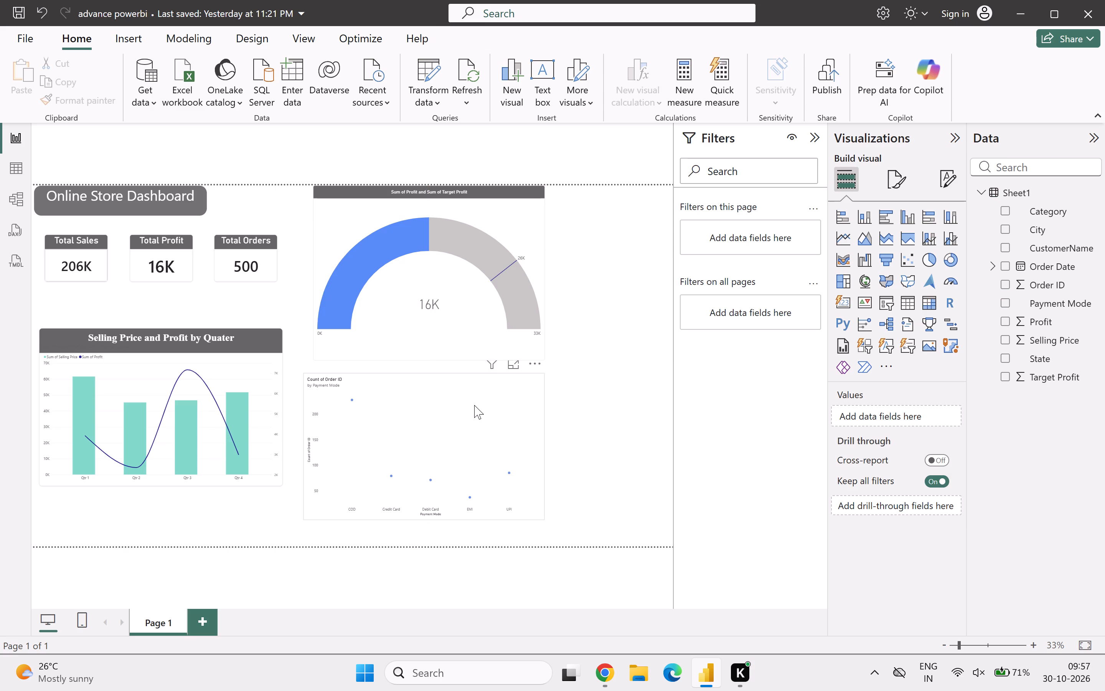
# Select the gauge of Profit against Target Profit.
pyautogui.click(474, 405)
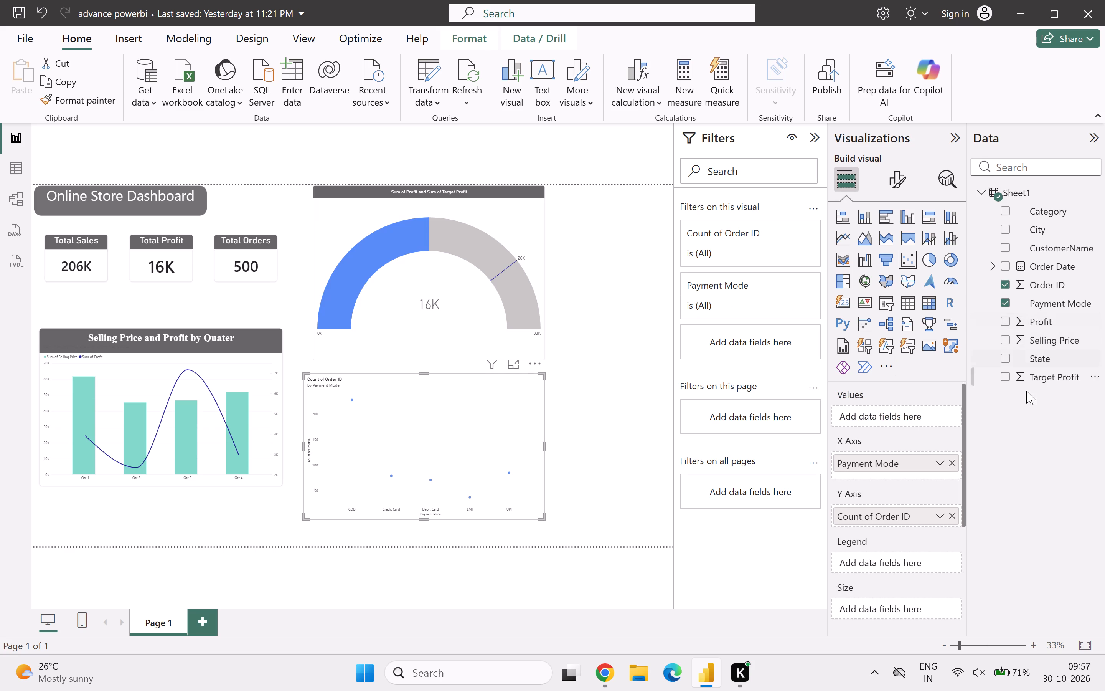
pyautogui.click(492, 225)
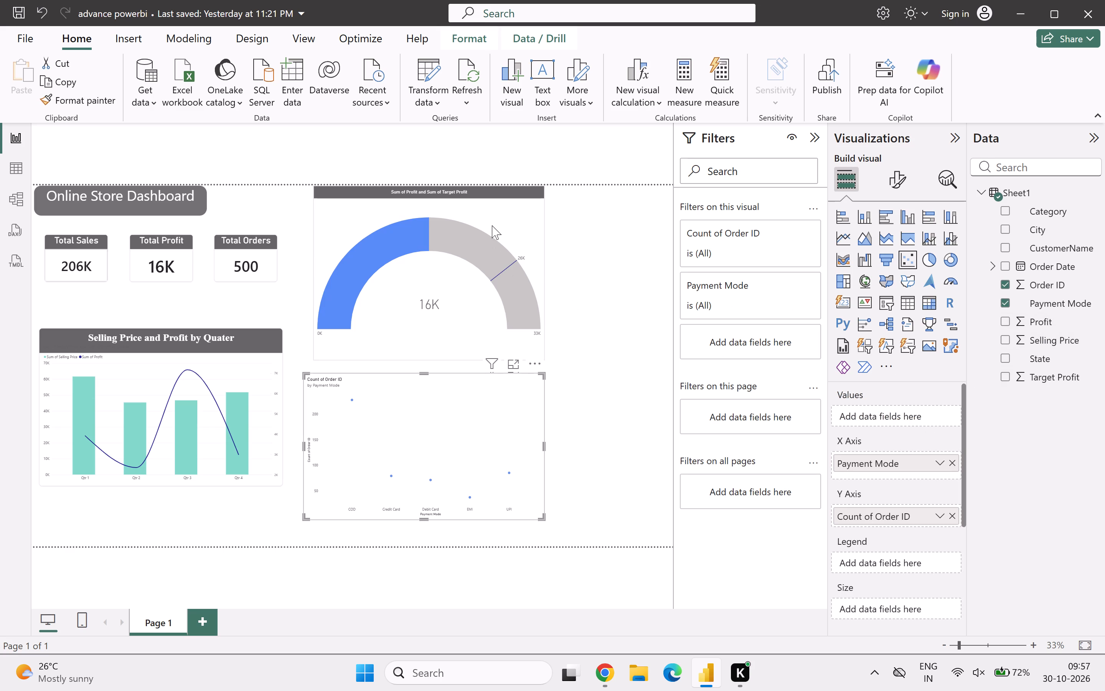
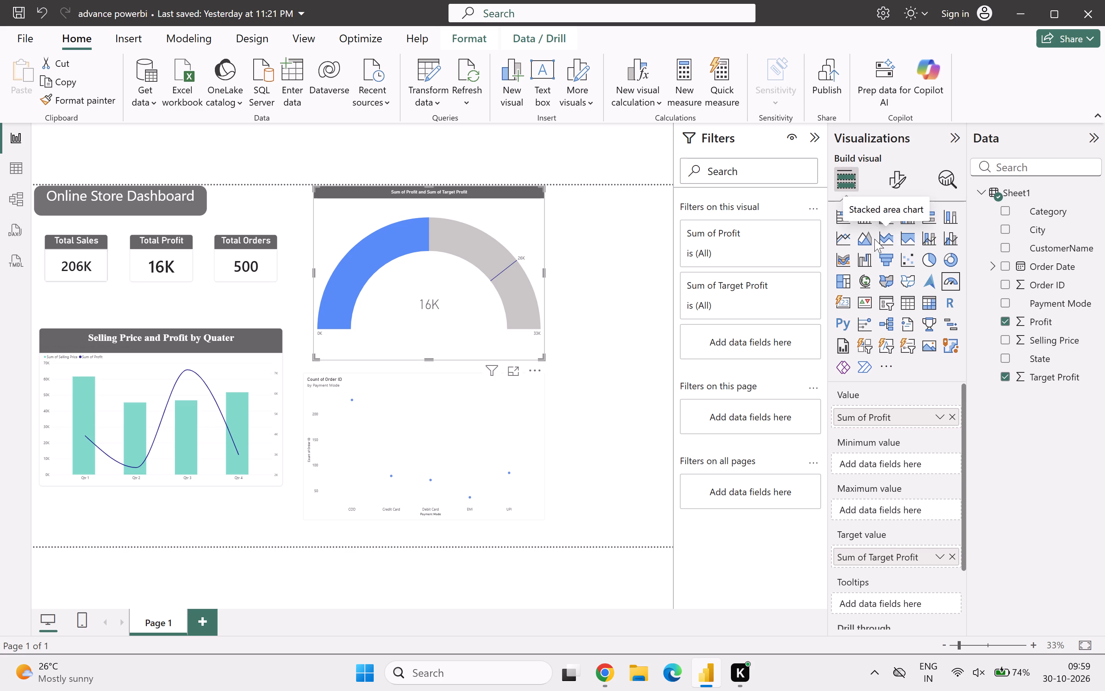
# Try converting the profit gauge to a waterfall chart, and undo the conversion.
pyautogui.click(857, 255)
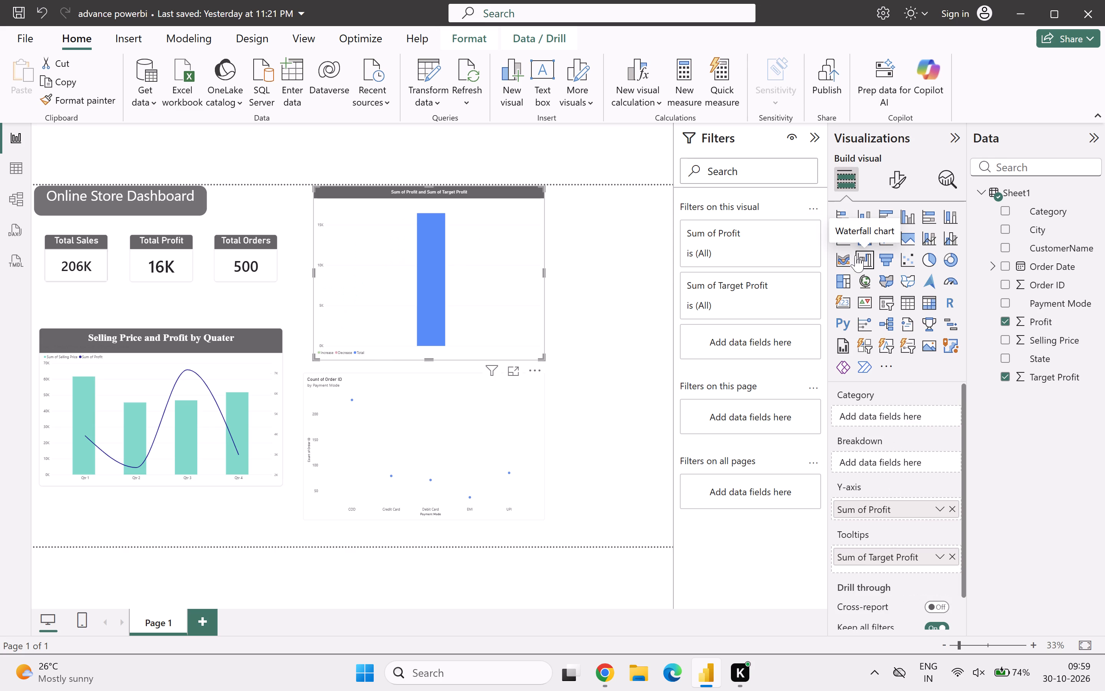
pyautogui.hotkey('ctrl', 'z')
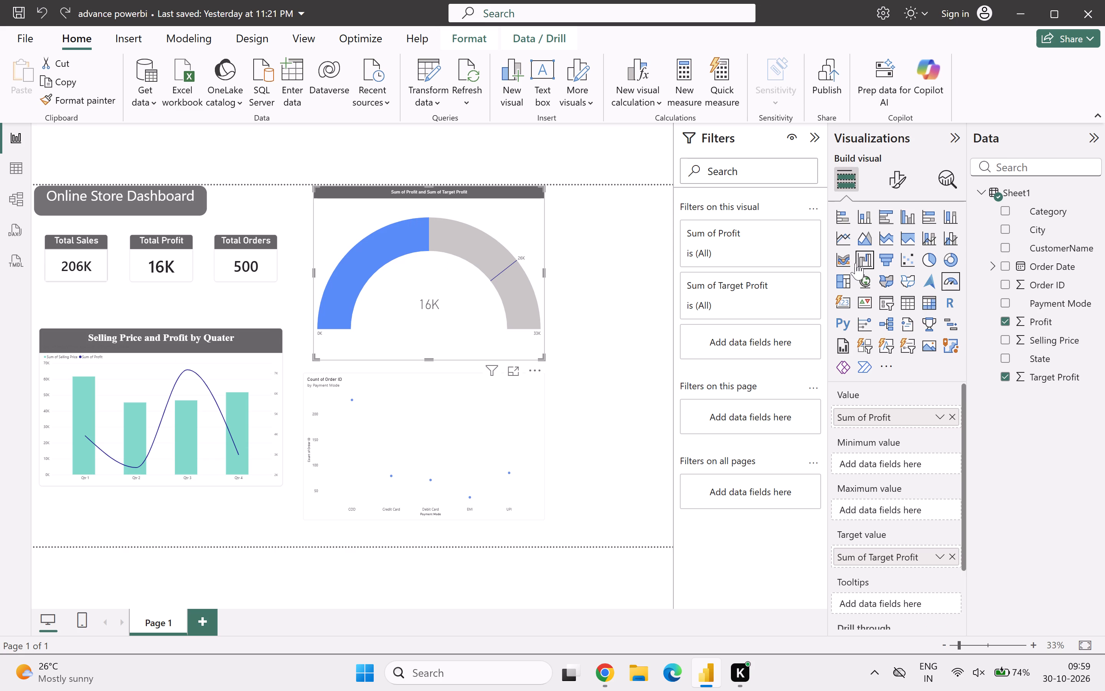
# Add an empty waterfall chart as a new visual beside the gauge and move it partway down the page.
pyautogui.click(620, 251)
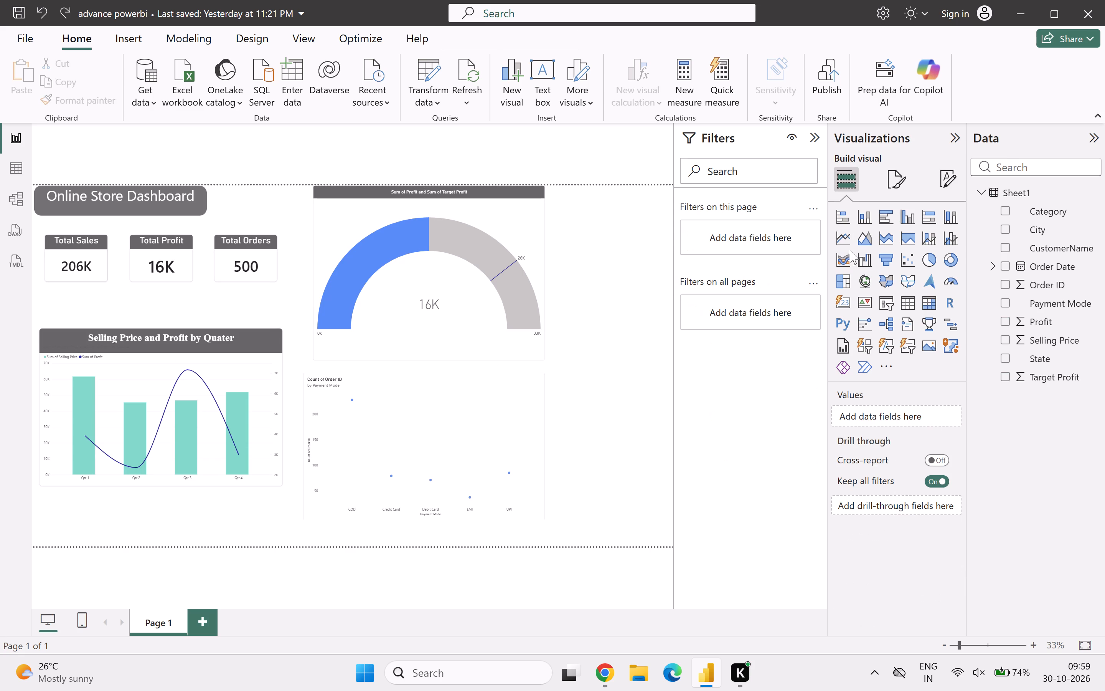
pyautogui.click(857, 256)
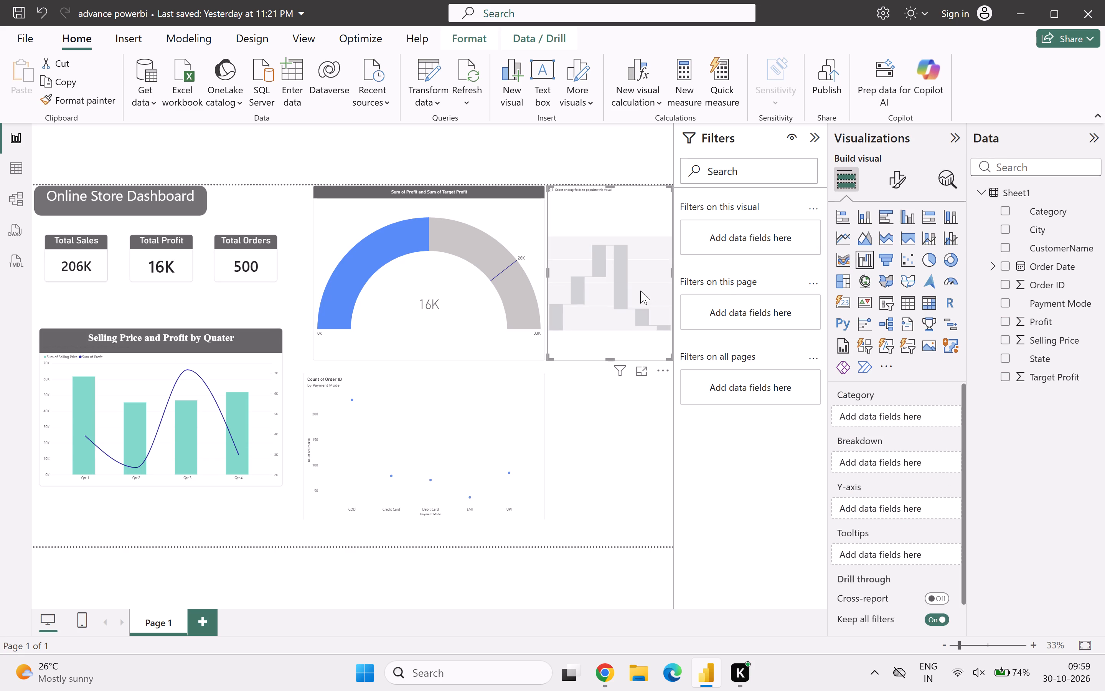
pyautogui.click(640, 291)
pyautogui.moveTo(636, 313); pyautogui.dragTo(645, 395)
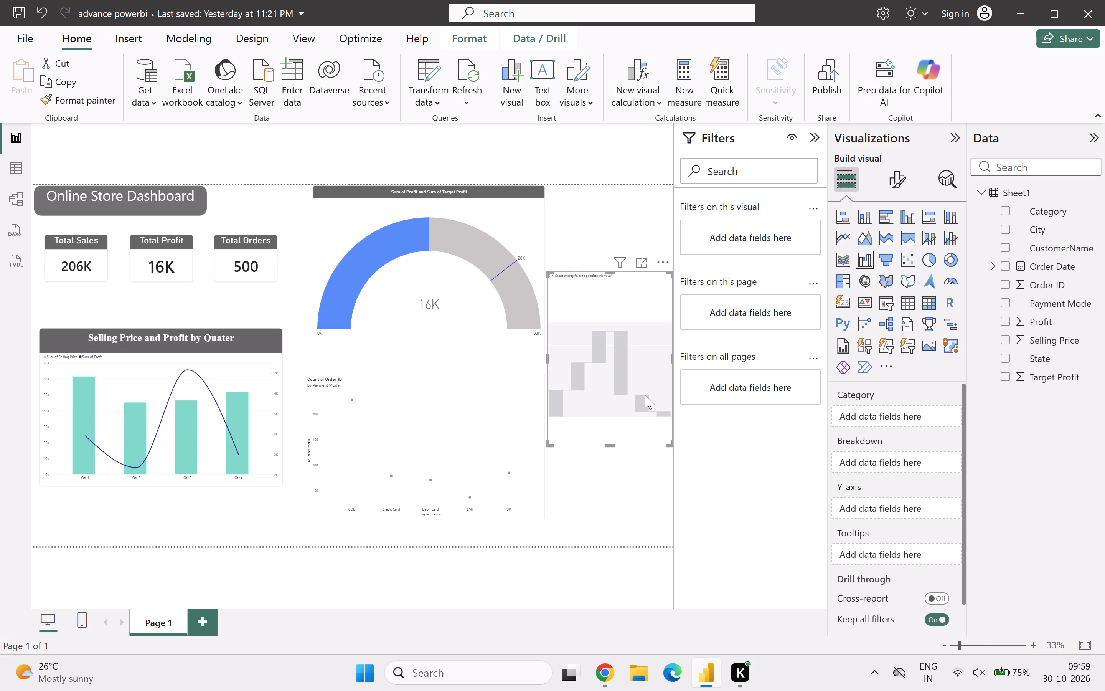
# Shift the gauge left to the combo chart's right edge, and place the scatter chart below it at the page bottom, left edges aligned.
pyautogui.moveTo(462, 414); pyautogui.dragTo(450, 403)
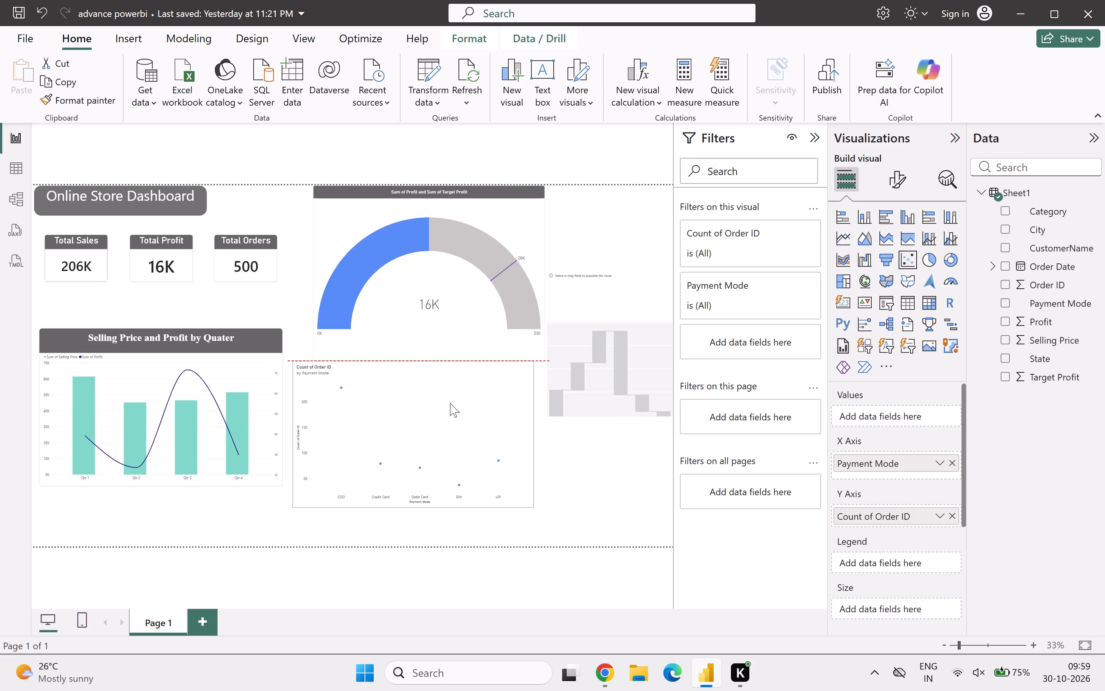
pyautogui.moveTo(450, 403); pyautogui.dragTo(452, 399)
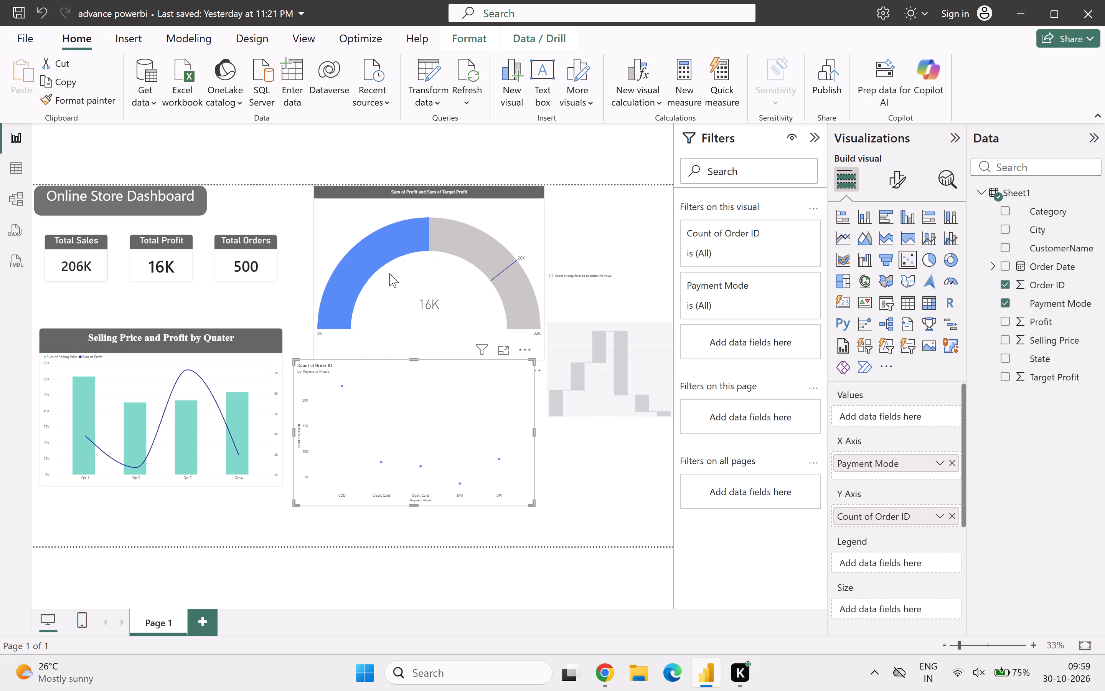
pyautogui.moveTo(356, 237); pyautogui.dragTo(341, 228)
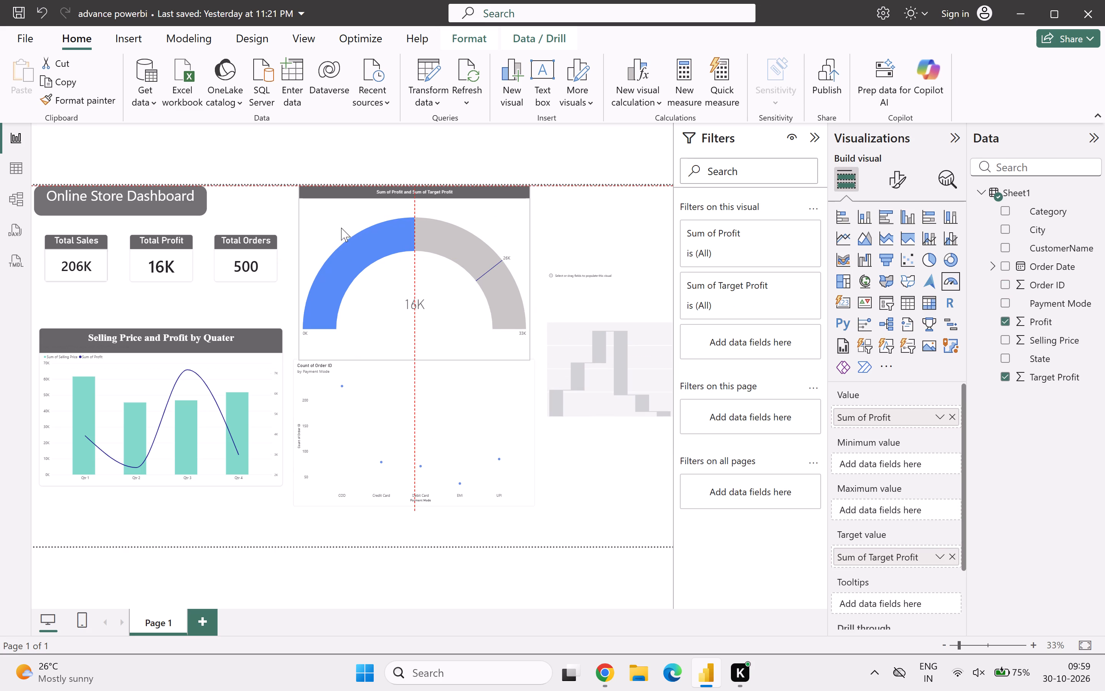
pyautogui.moveTo(341, 228); pyautogui.dragTo(336, 228)
pyautogui.moveTo(336, 228); pyautogui.dragTo(331, 220)
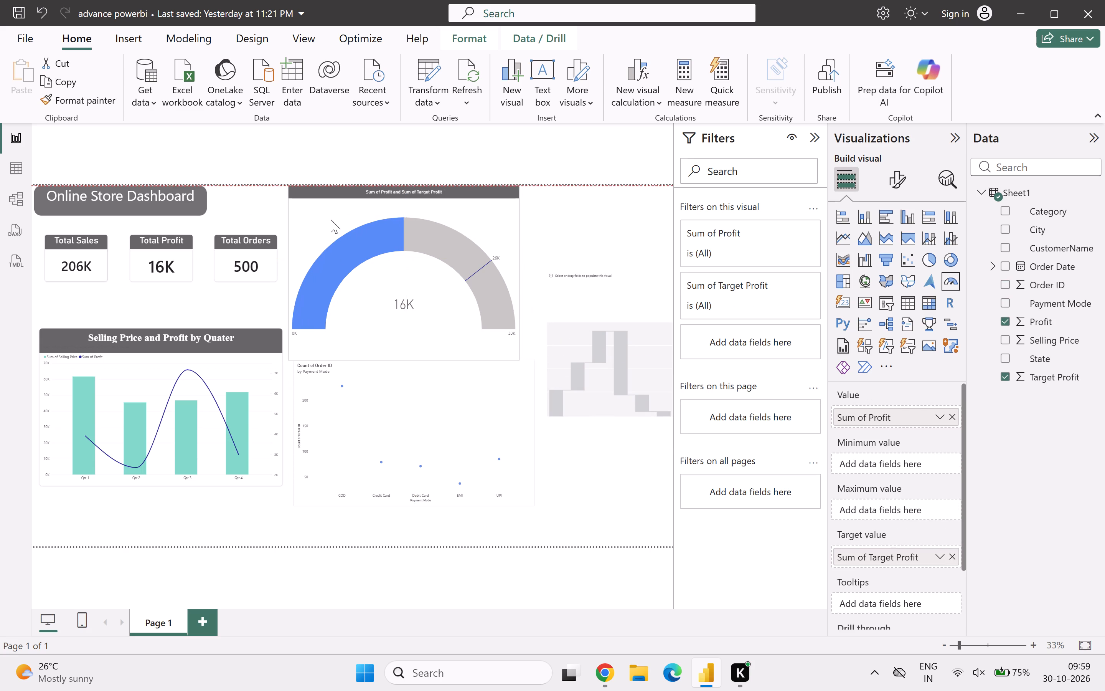
pyautogui.moveTo(331, 220); pyautogui.dragTo(329, 213)
pyautogui.moveTo(396, 425); pyautogui.dragTo(392, 460)
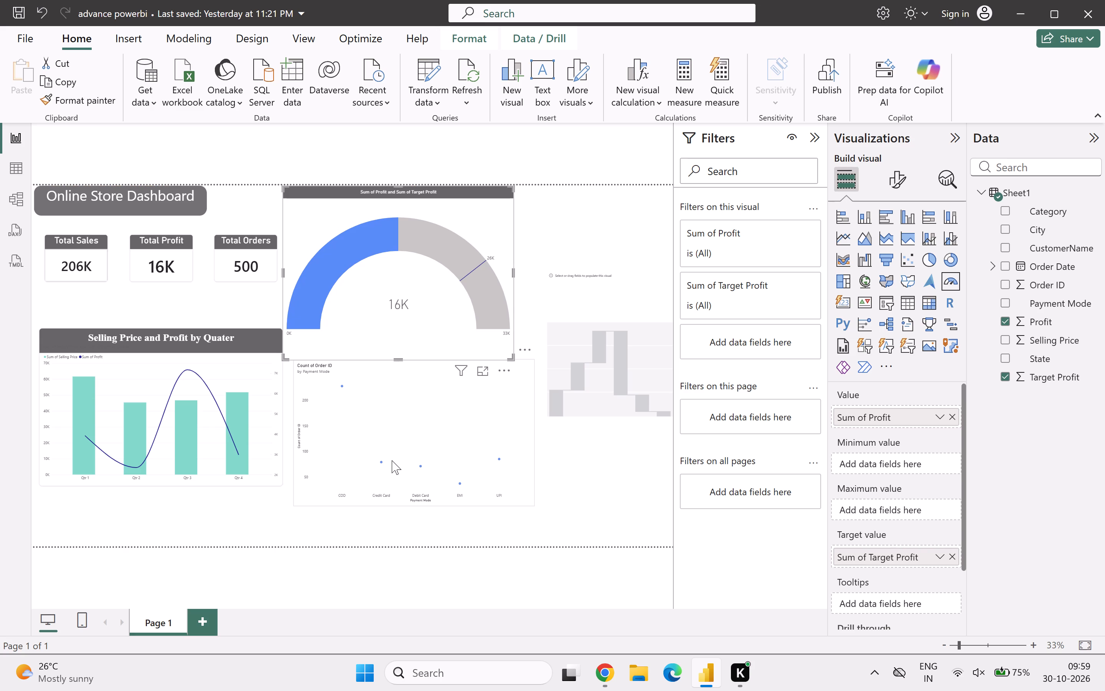
pyautogui.moveTo(392, 460); pyautogui.dragTo(384, 464)
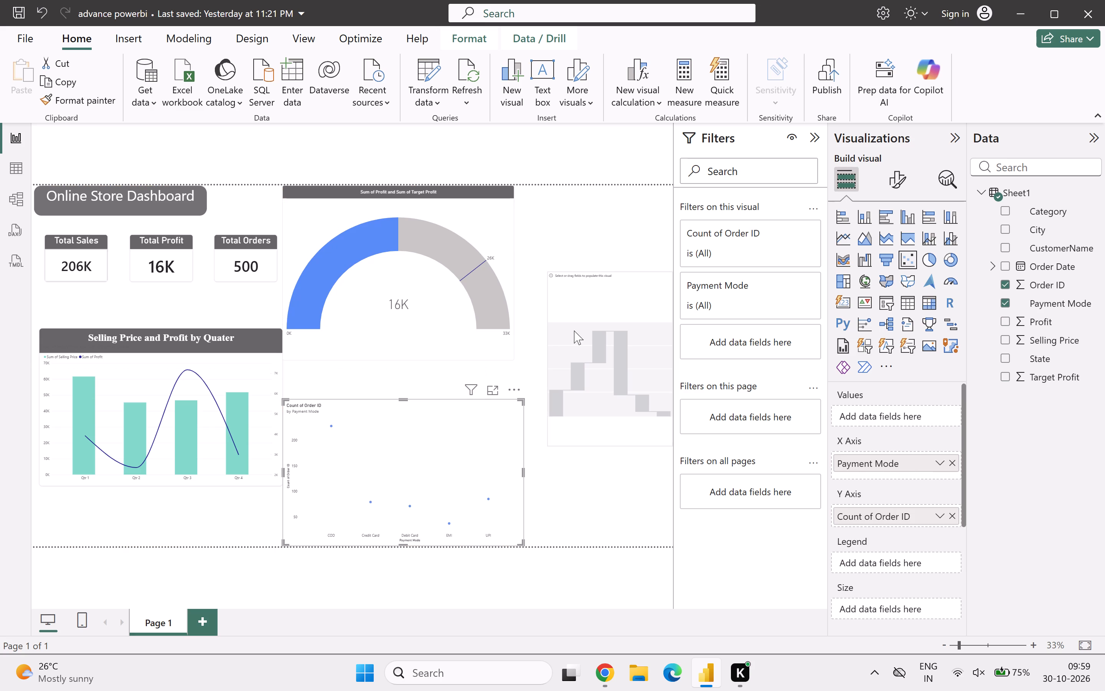
# Move the empty waterfall chart up beside the gauge, near the top of the page, leaving a small gap between them.
pyautogui.moveTo(574, 331); pyautogui.dragTo(560, 253)
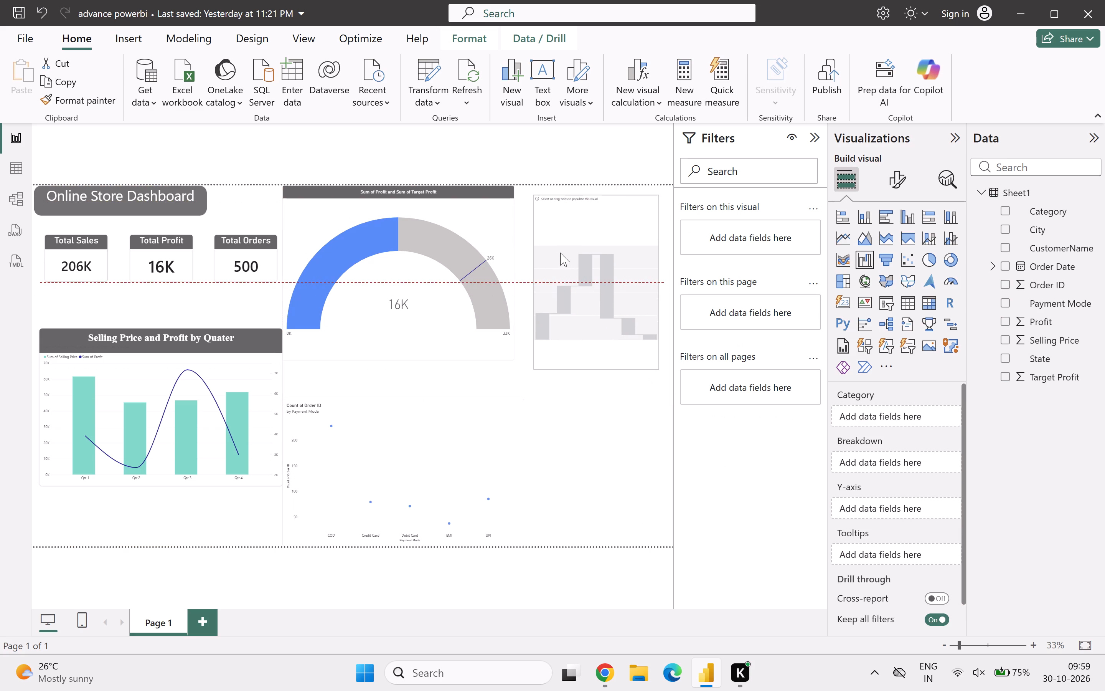
pyautogui.moveTo(560, 253); pyautogui.dragTo(560, 251)
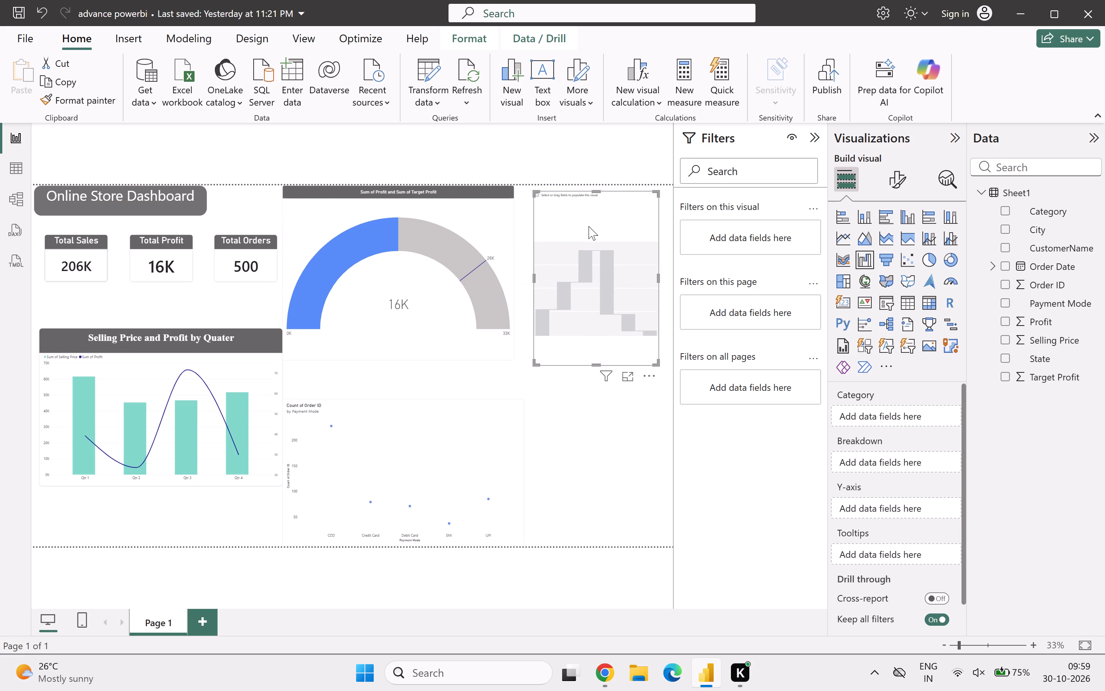
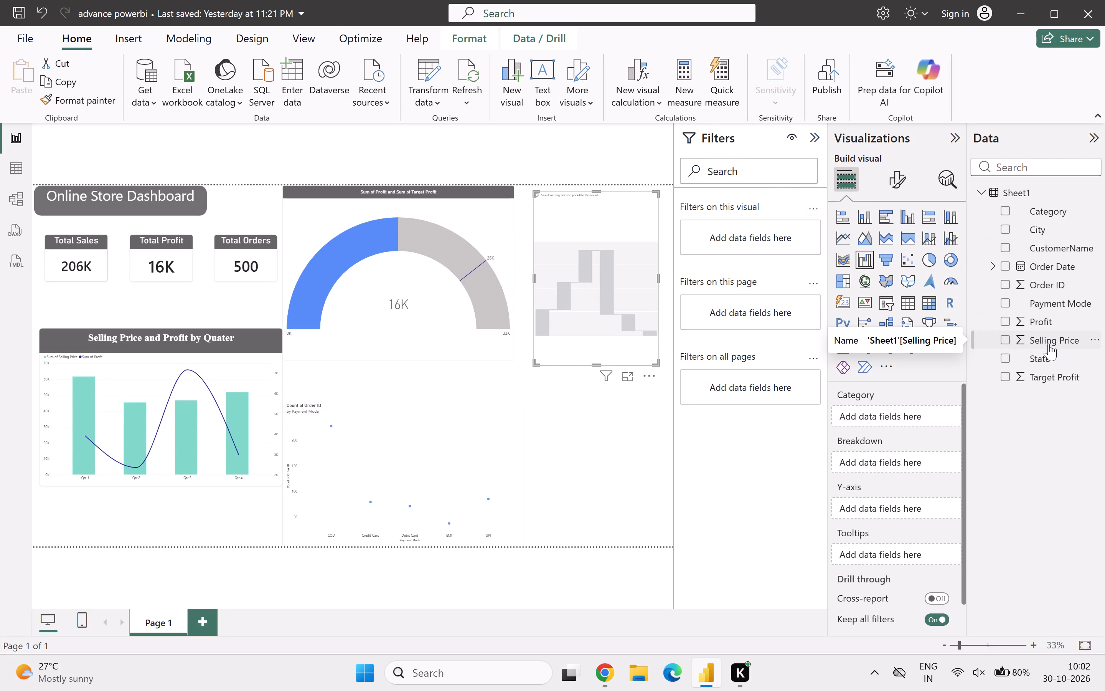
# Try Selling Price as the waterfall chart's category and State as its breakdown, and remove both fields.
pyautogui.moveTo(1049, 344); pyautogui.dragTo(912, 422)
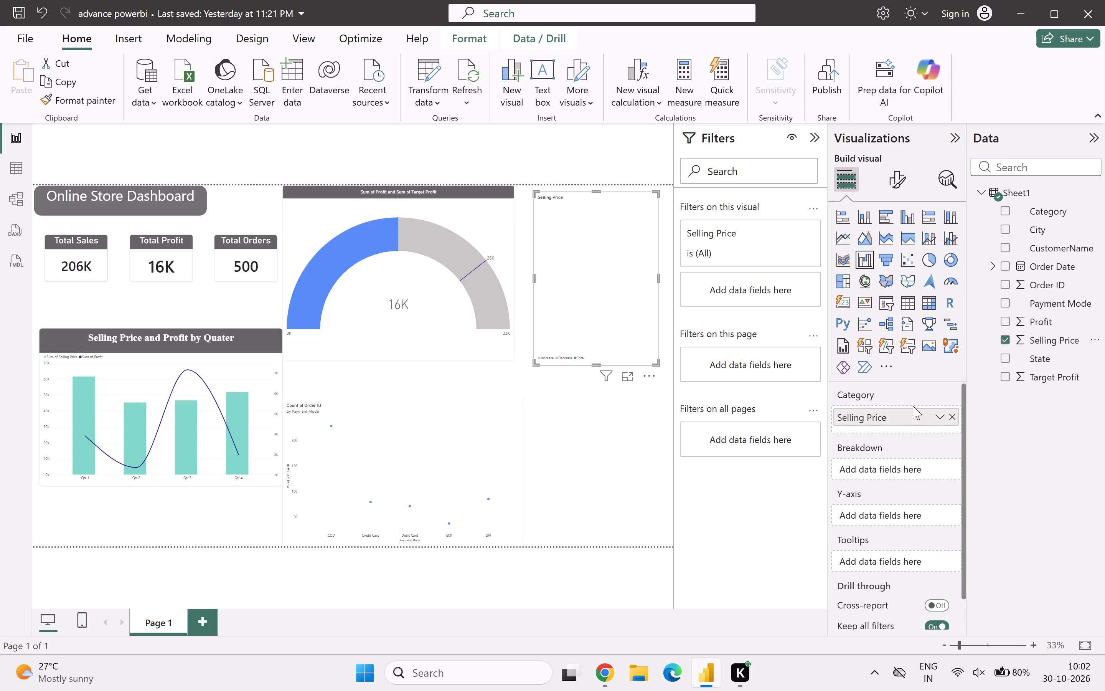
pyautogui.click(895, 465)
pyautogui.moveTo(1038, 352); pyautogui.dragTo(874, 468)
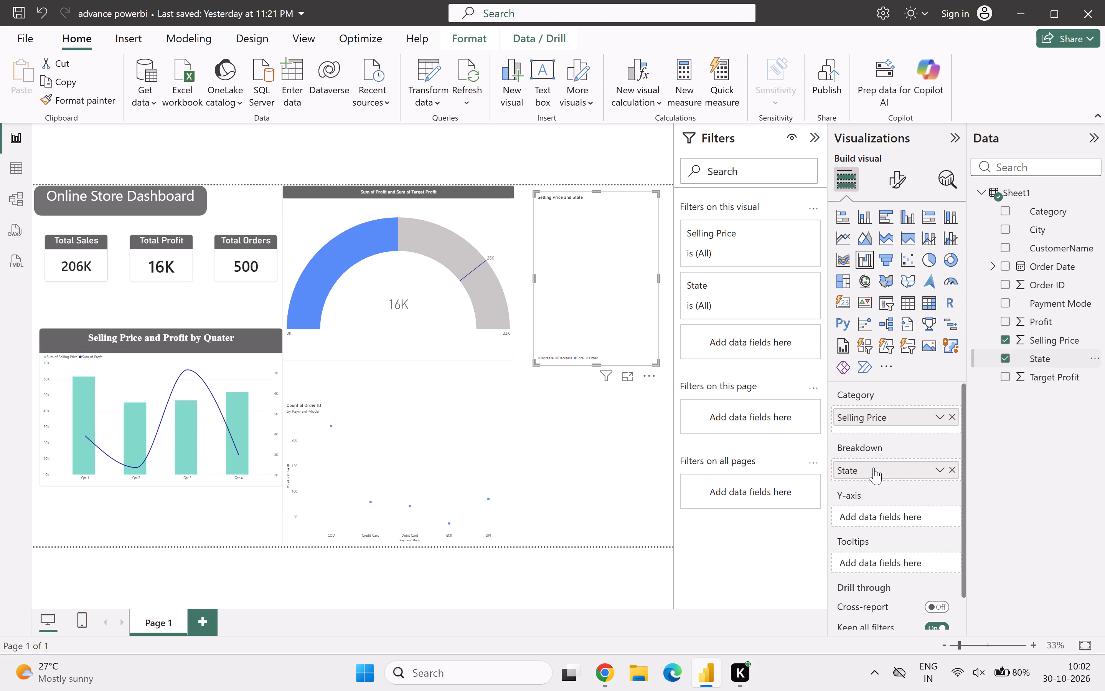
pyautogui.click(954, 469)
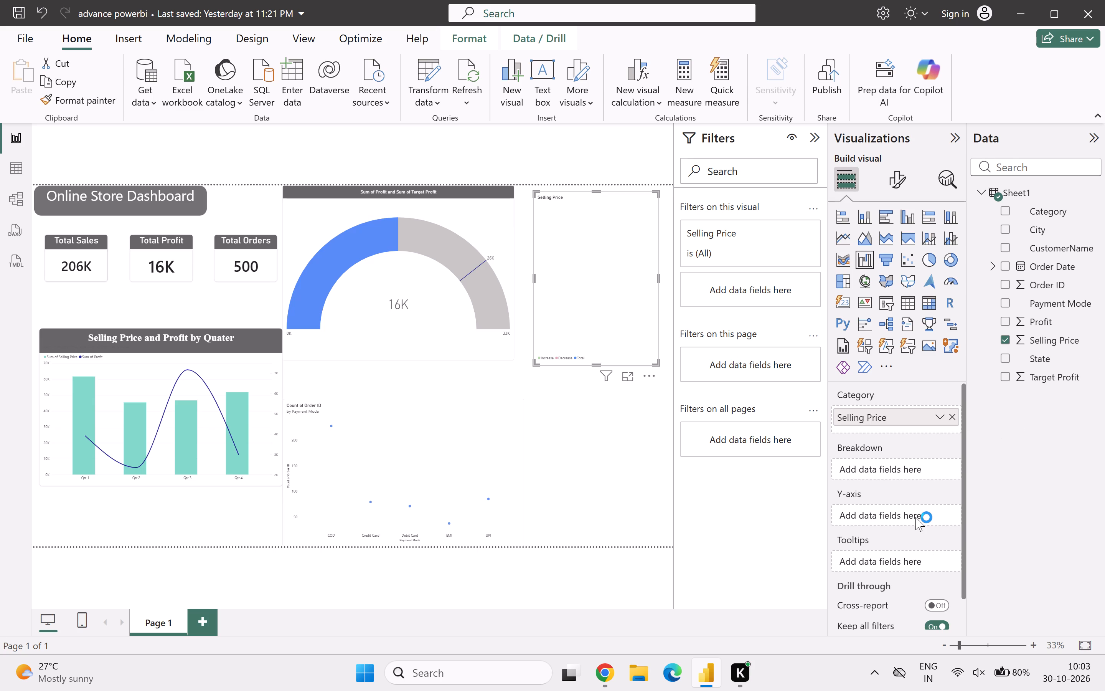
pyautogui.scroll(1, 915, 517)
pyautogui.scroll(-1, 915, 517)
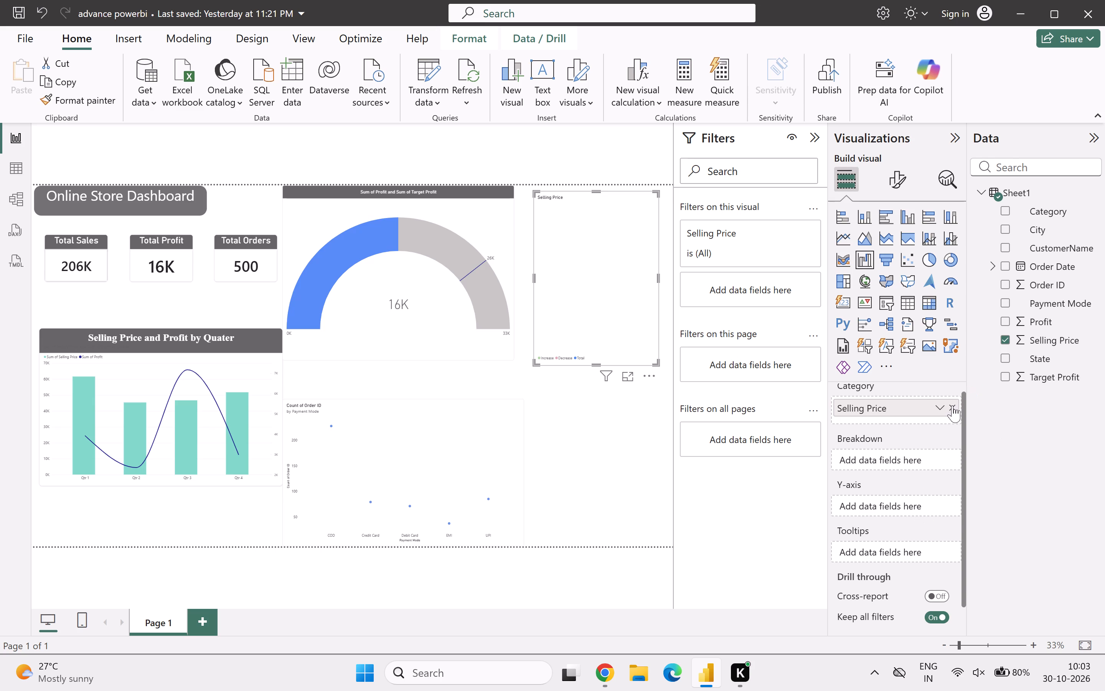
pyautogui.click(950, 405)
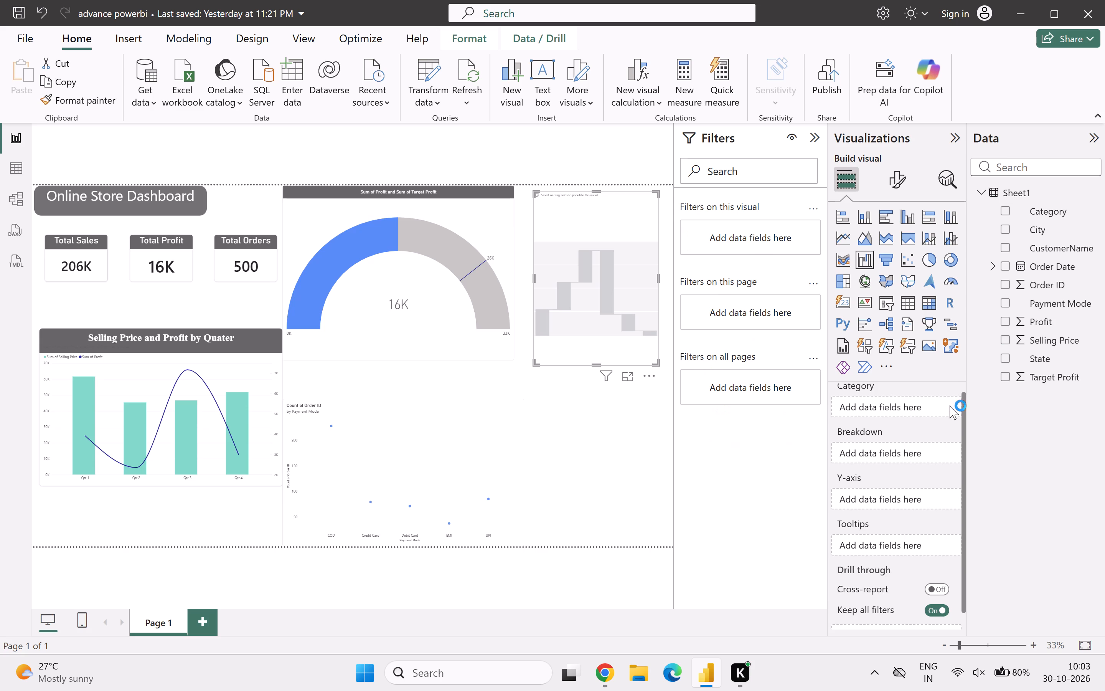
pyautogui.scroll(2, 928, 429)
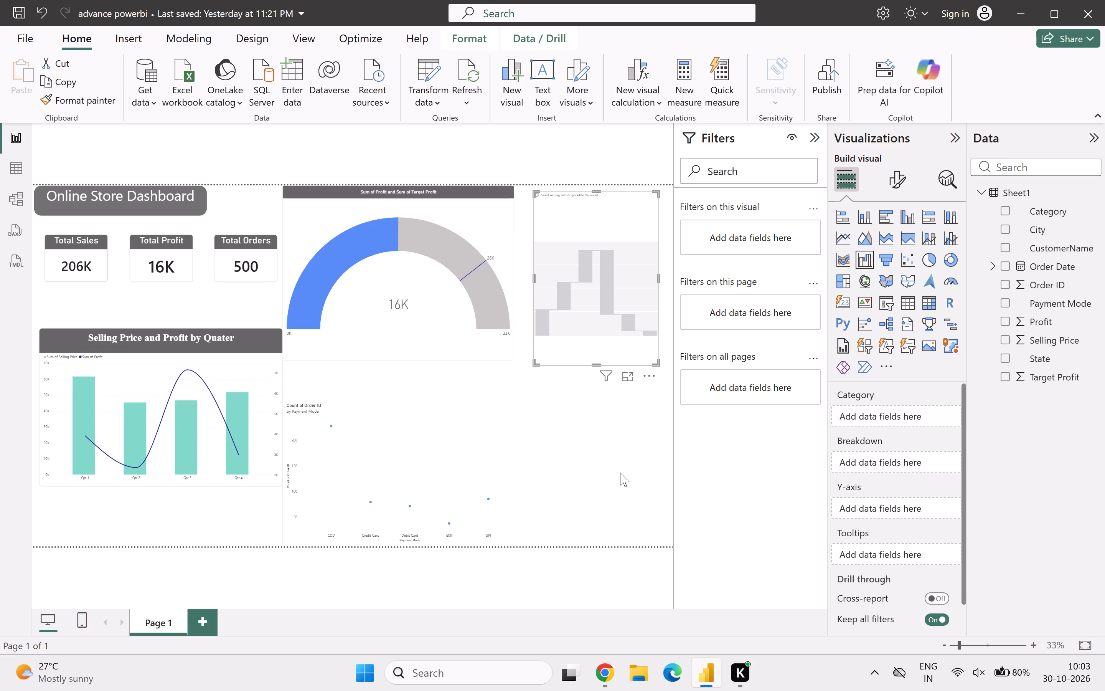
# Nudge the empty waterfall chart slightly toward the gauge and widen it a little on the side away from the gauge.
pyautogui.click(579, 333)
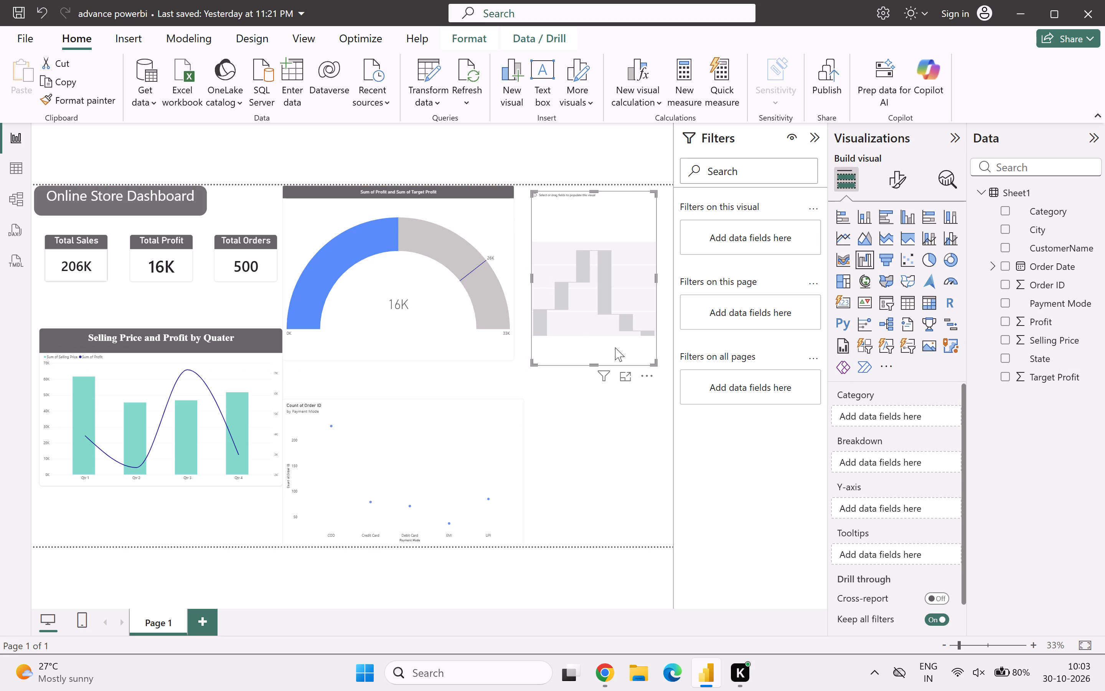
pyautogui.click(653, 360)
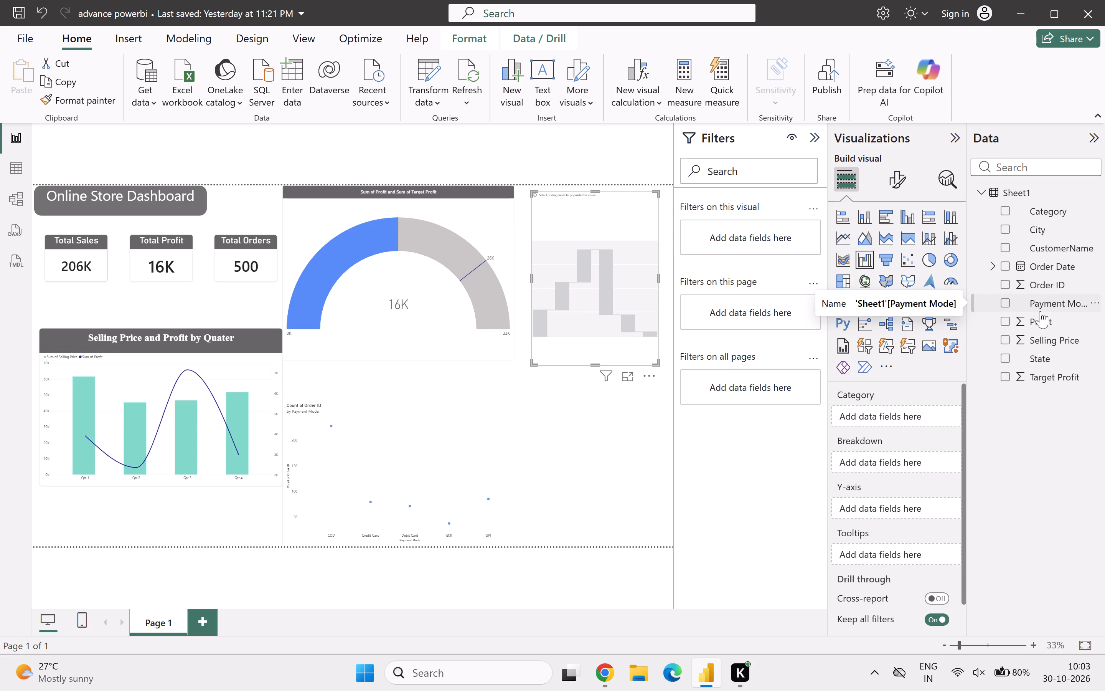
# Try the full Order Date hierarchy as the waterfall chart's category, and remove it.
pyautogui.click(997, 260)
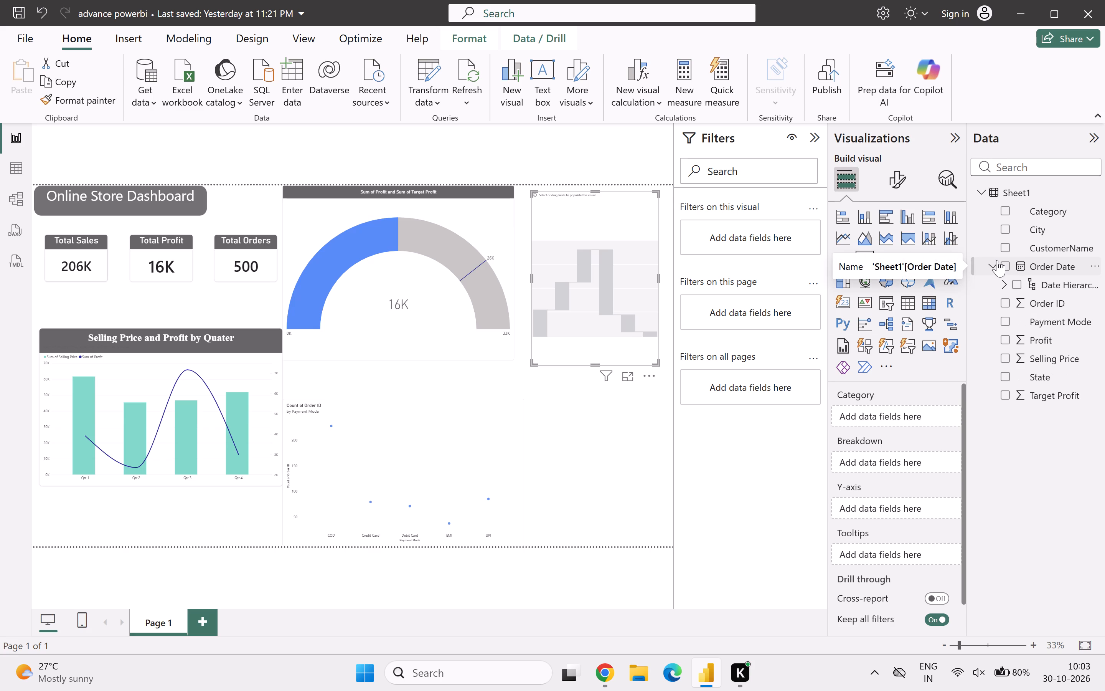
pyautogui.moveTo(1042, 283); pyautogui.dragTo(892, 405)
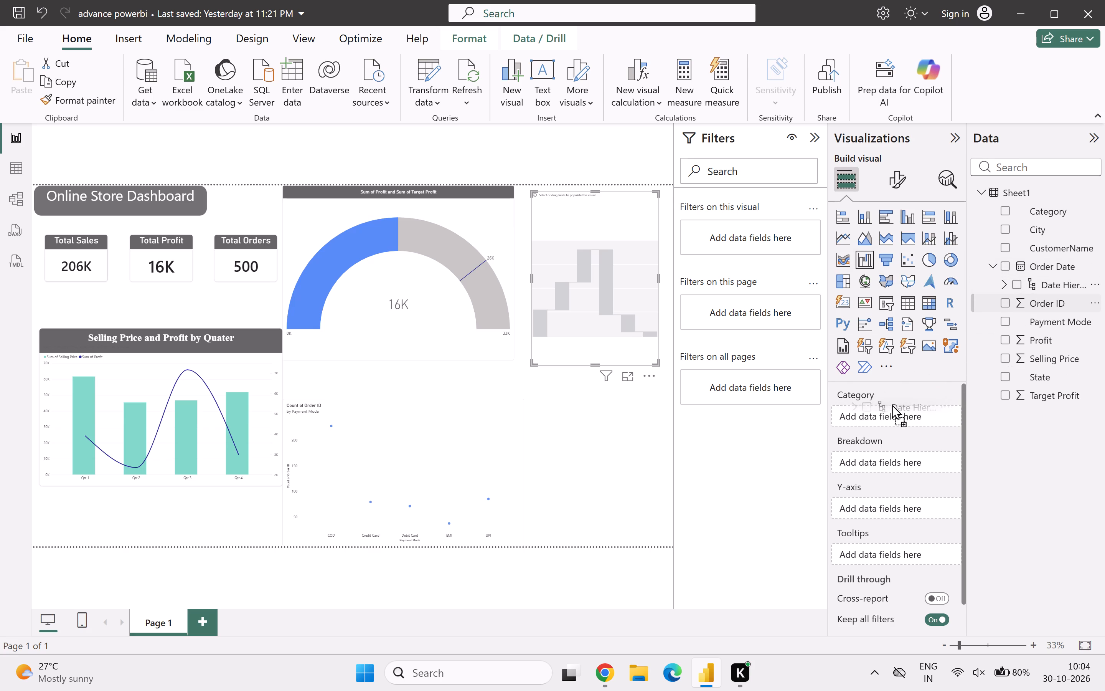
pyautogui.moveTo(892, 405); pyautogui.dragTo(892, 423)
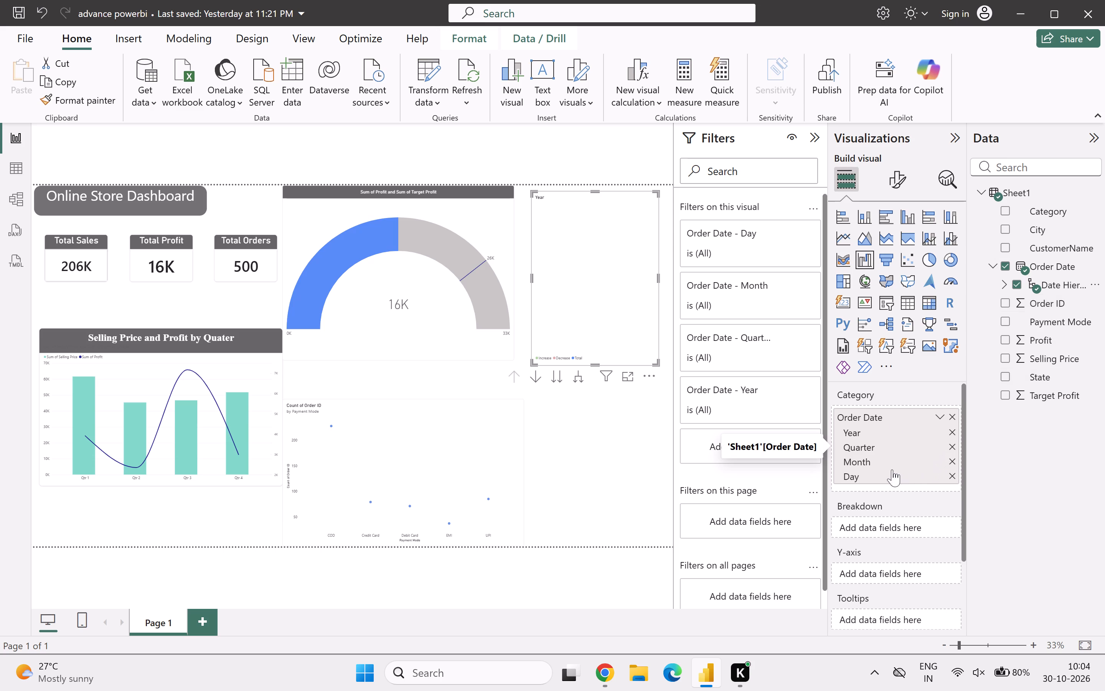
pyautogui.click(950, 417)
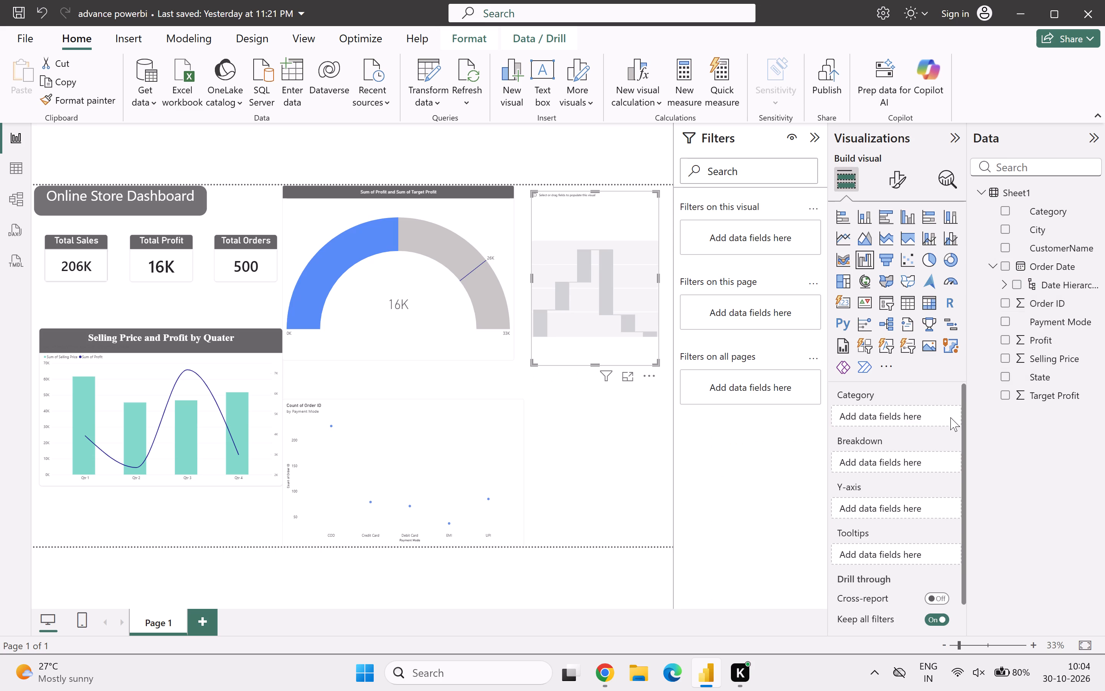
# Populate the waterfall chart with Month from the Order Date hierarchy as category and Profit on the Y-axis.
pyautogui.click(999, 284)
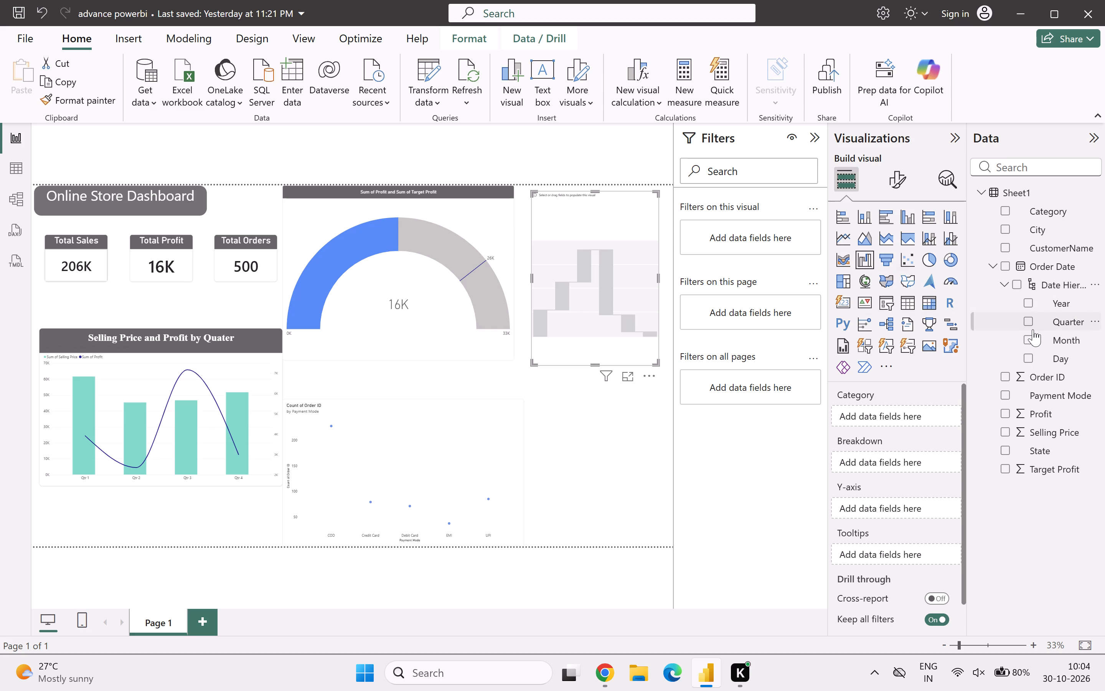
pyautogui.moveTo(1033, 329); pyautogui.dragTo(1037, 294)
pyautogui.moveTo(1042, 337); pyautogui.dragTo(896, 406)
pyautogui.moveTo(896, 406); pyautogui.dragTo(880, 408)
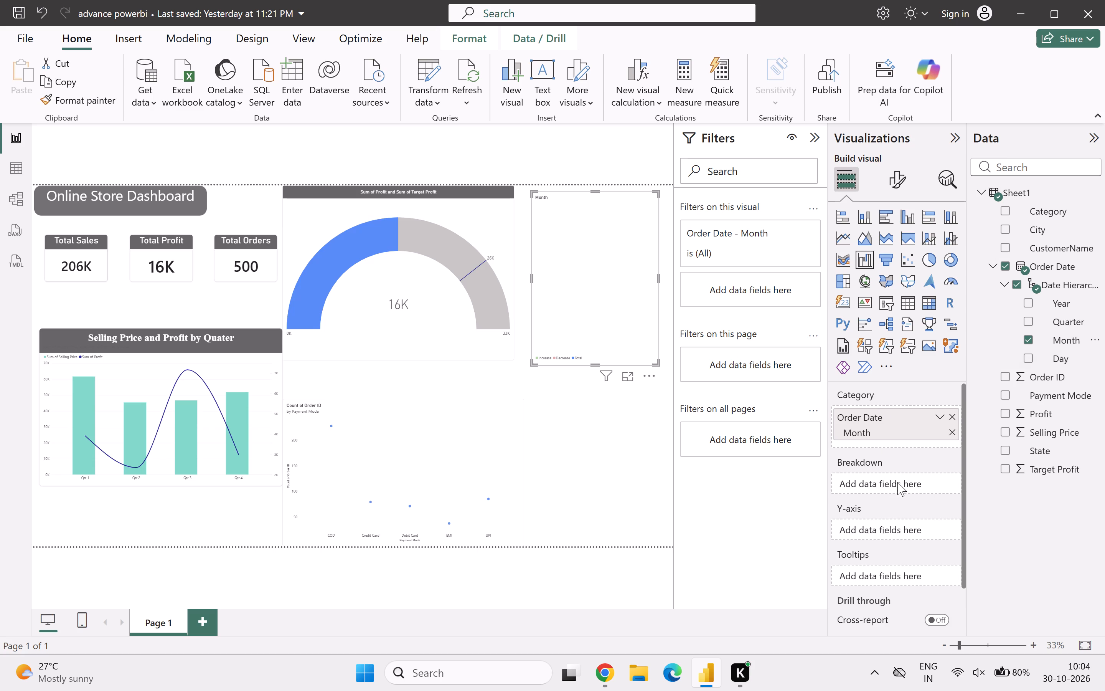
pyautogui.click(900, 532)
pyautogui.moveTo(1042, 413); pyautogui.dragTo(886, 550)
pyautogui.moveTo(886, 550); pyautogui.dragTo(874, 532)
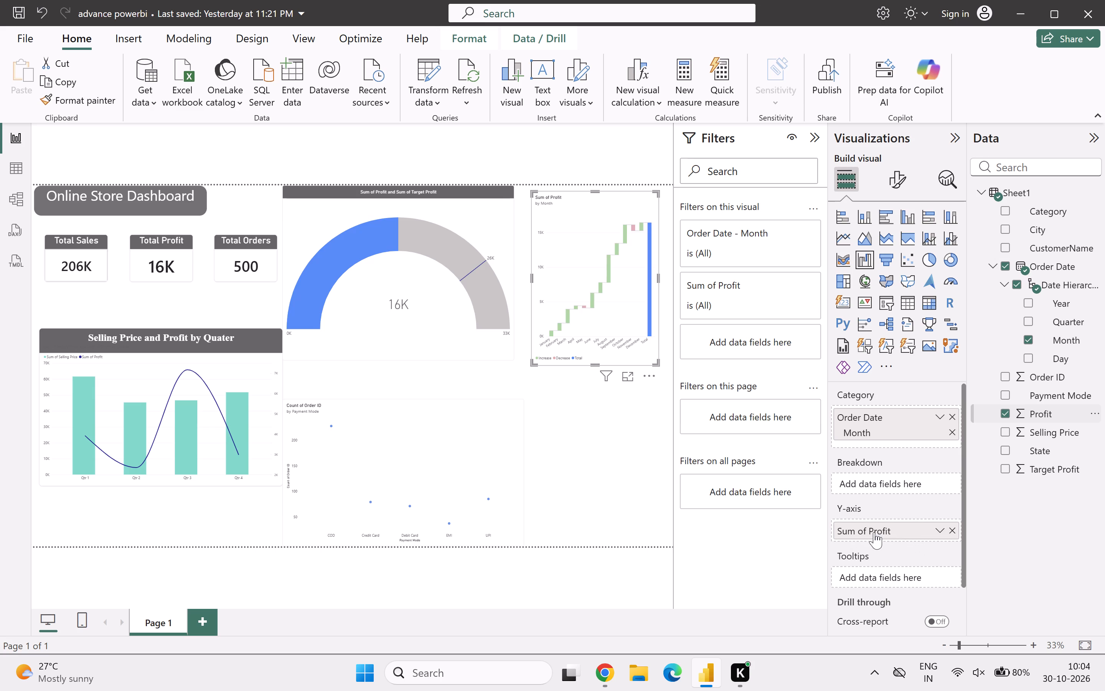
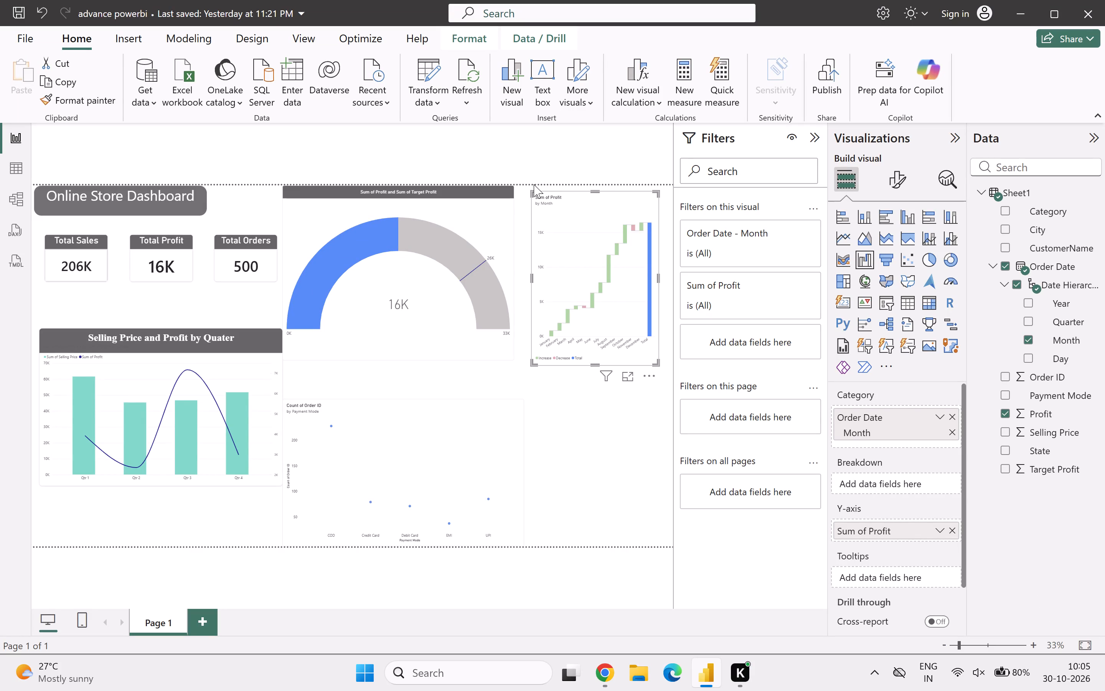
# Widen the waterfall chart toward the gauge, reposition it beside the gauge and shorten it so their bottom edges line up.
pyautogui.moveTo(534, 191); pyautogui.dragTo(533, 189)
pyautogui.moveTo(533, 189); pyautogui.dragTo(526, 185)
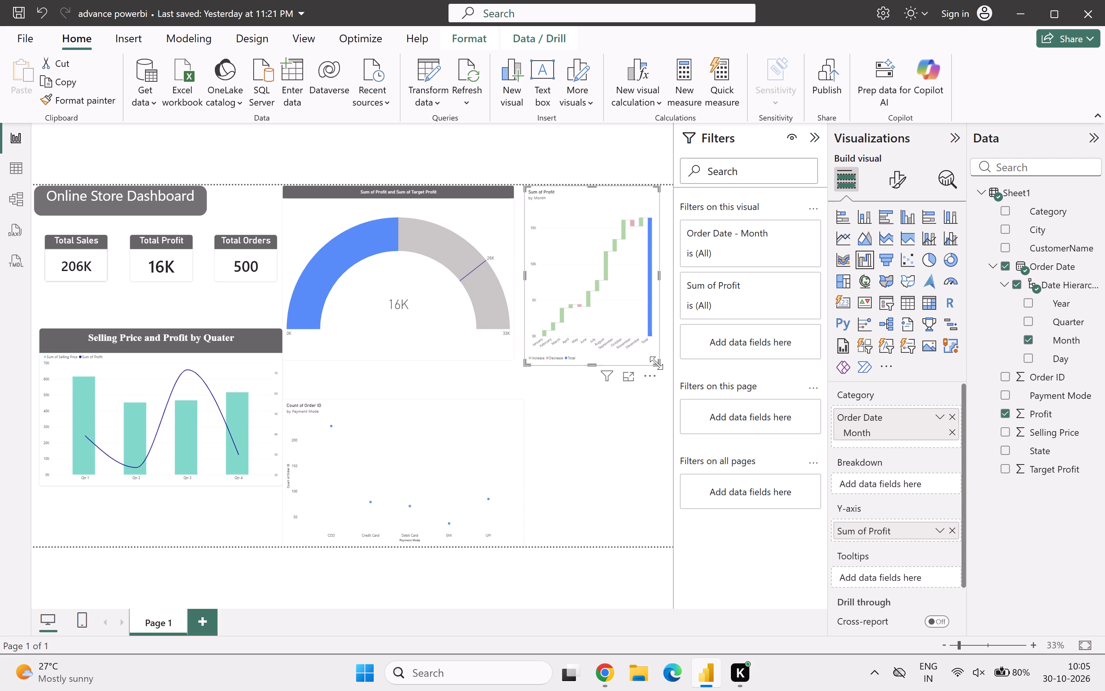
pyautogui.moveTo(658, 365); pyautogui.dragTo(634, 423)
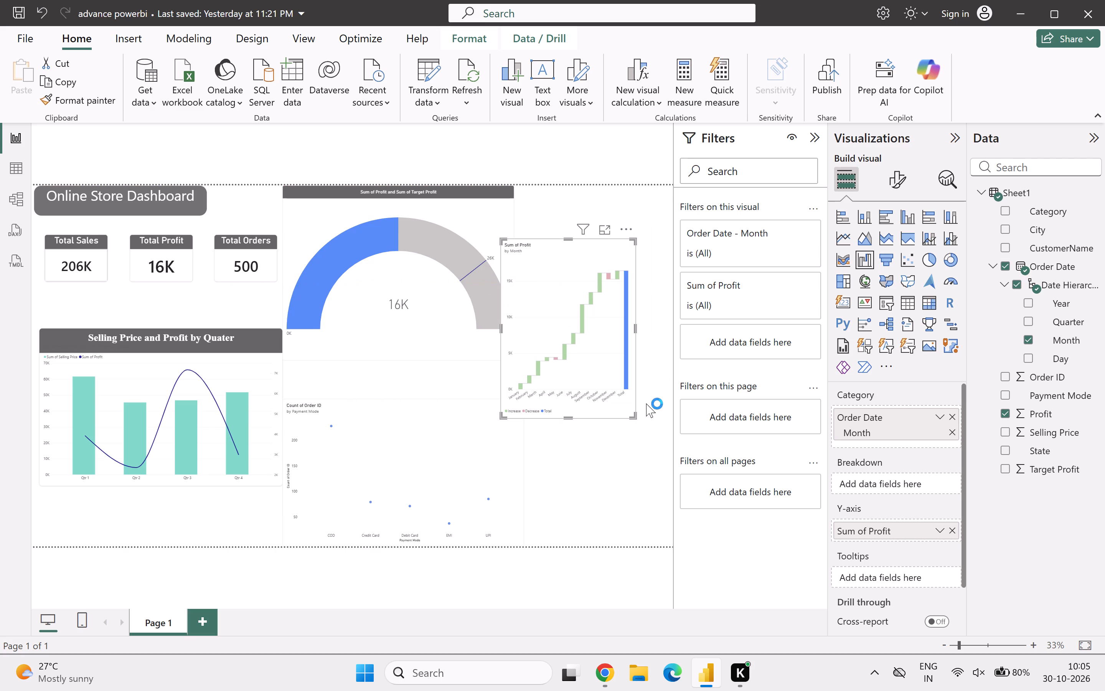
pyautogui.moveTo(596, 331); pyautogui.dragTo(628, 288)
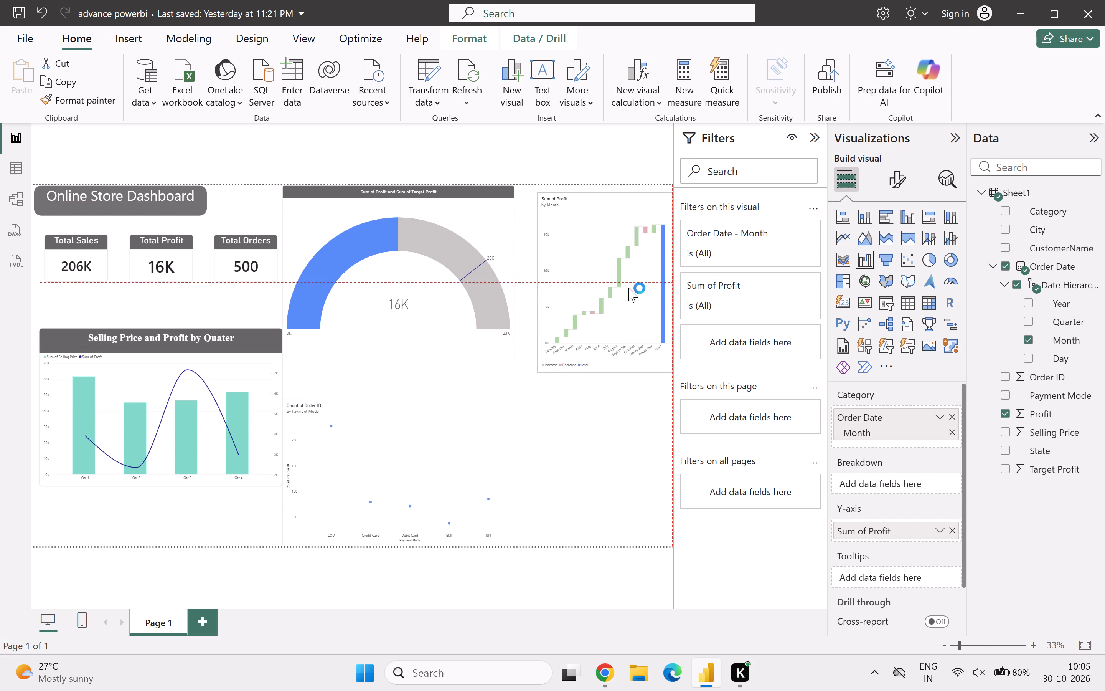
pyautogui.moveTo(628, 288); pyautogui.dragTo(611, 282)
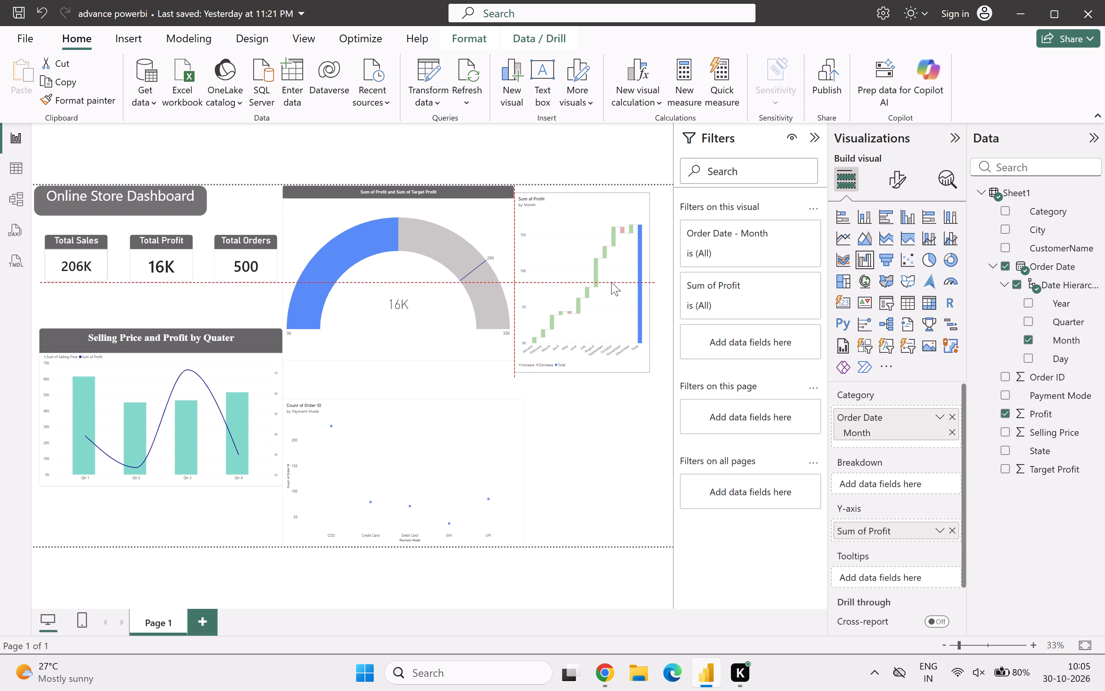
pyautogui.moveTo(611, 282); pyautogui.dragTo(620, 282)
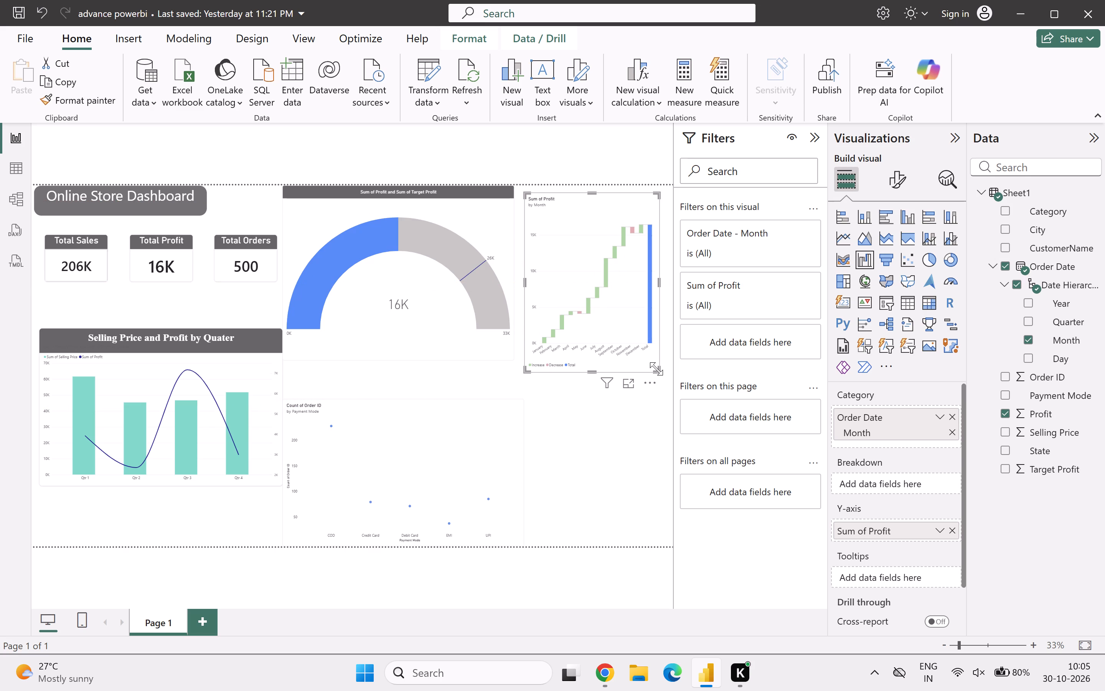
pyautogui.moveTo(656, 370); pyautogui.dragTo(661, 345)
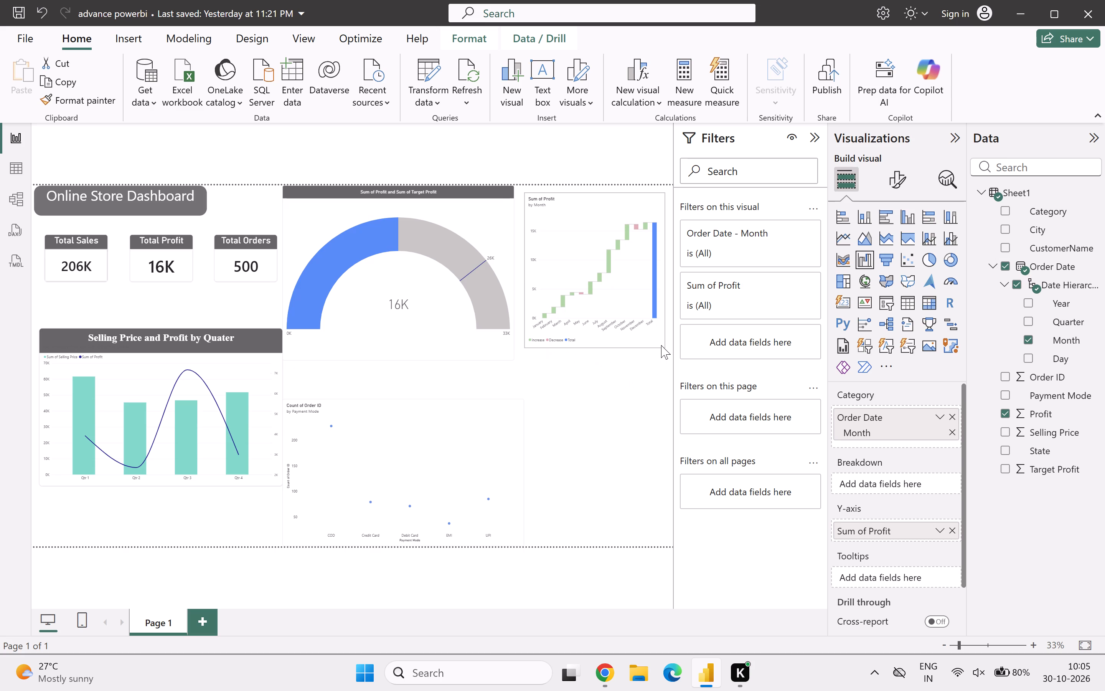
pyautogui.moveTo(661, 345); pyautogui.dragTo(659, 358)
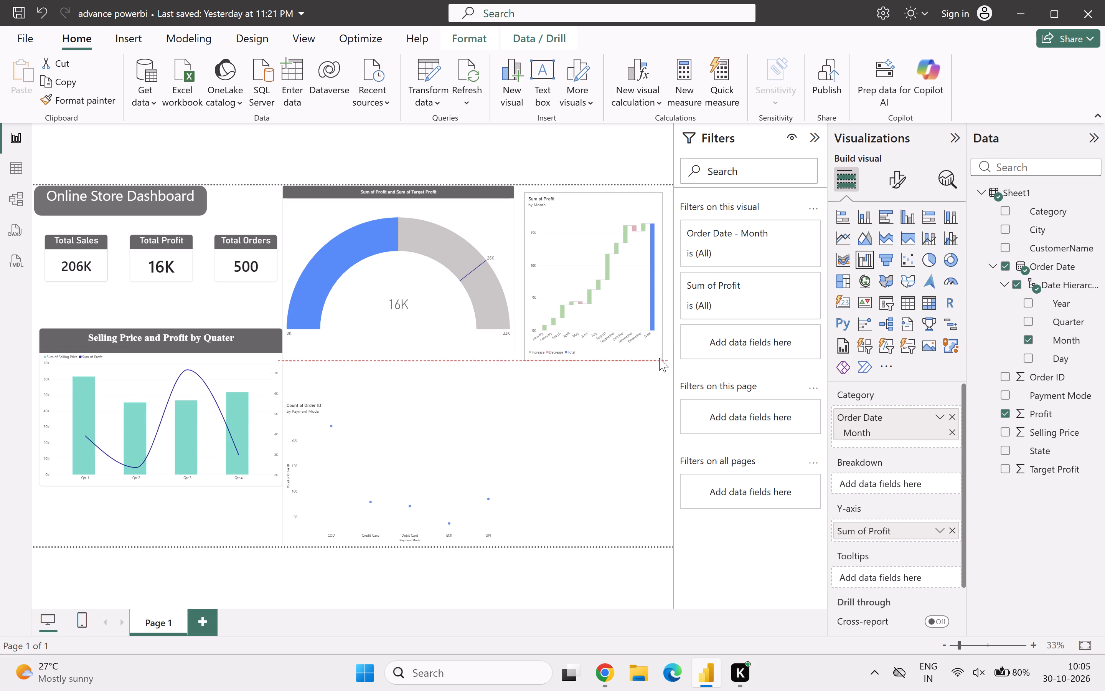
pyautogui.moveTo(659, 358); pyautogui.dragTo(658, 359)
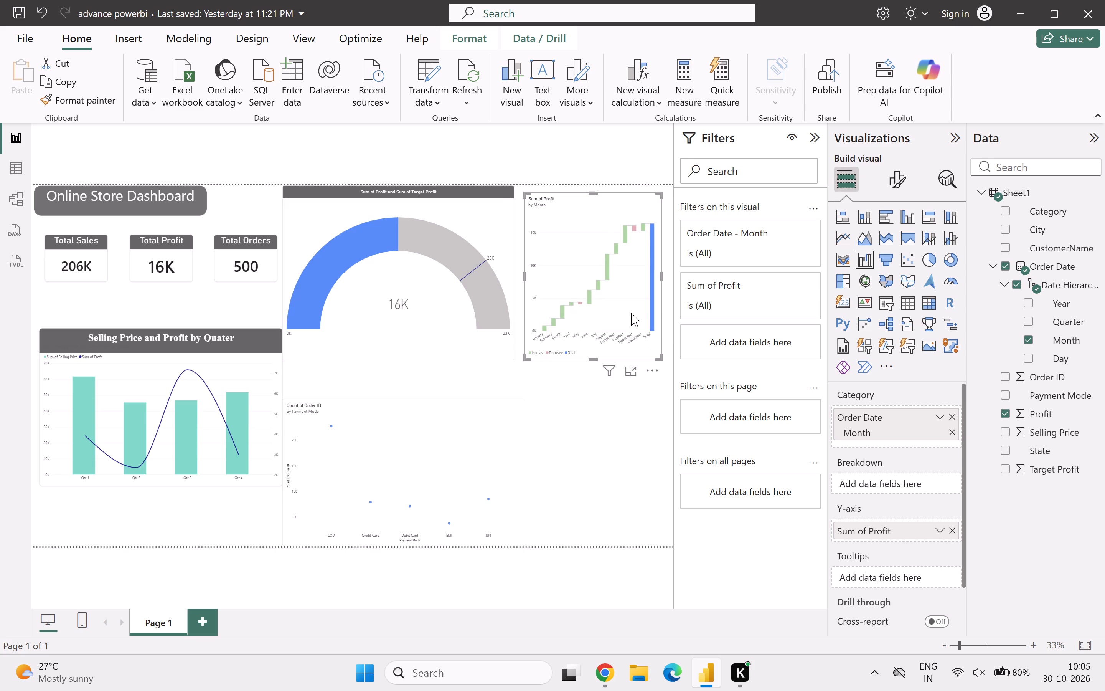
pyautogui.click(630, 311)
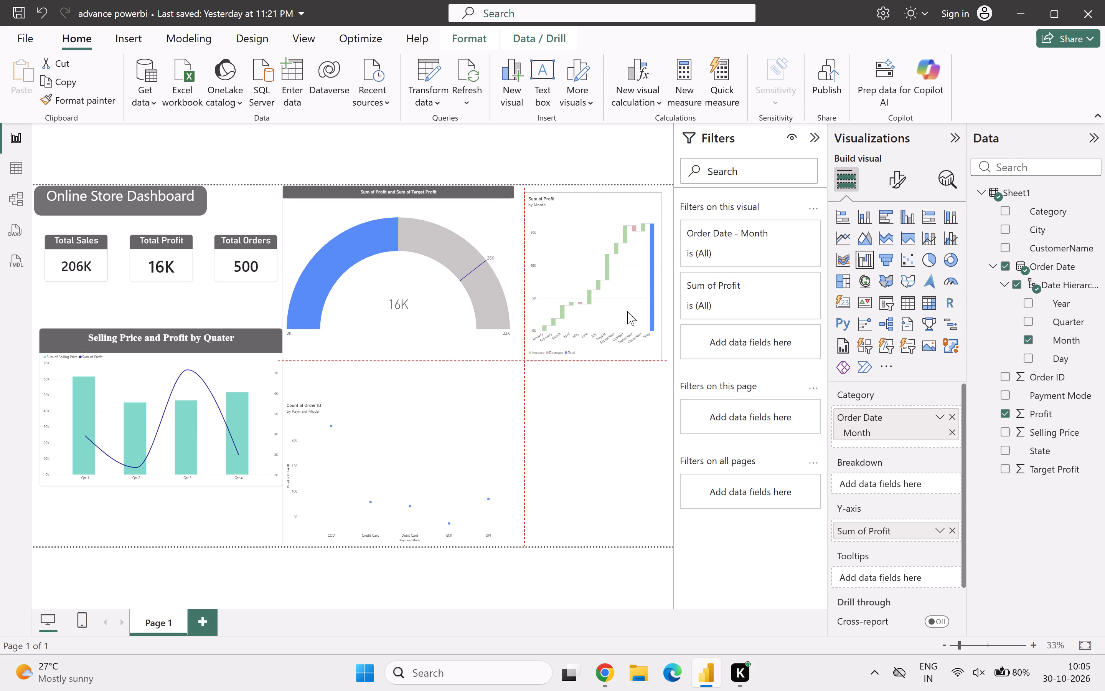
pyautogui.click(620, 499)
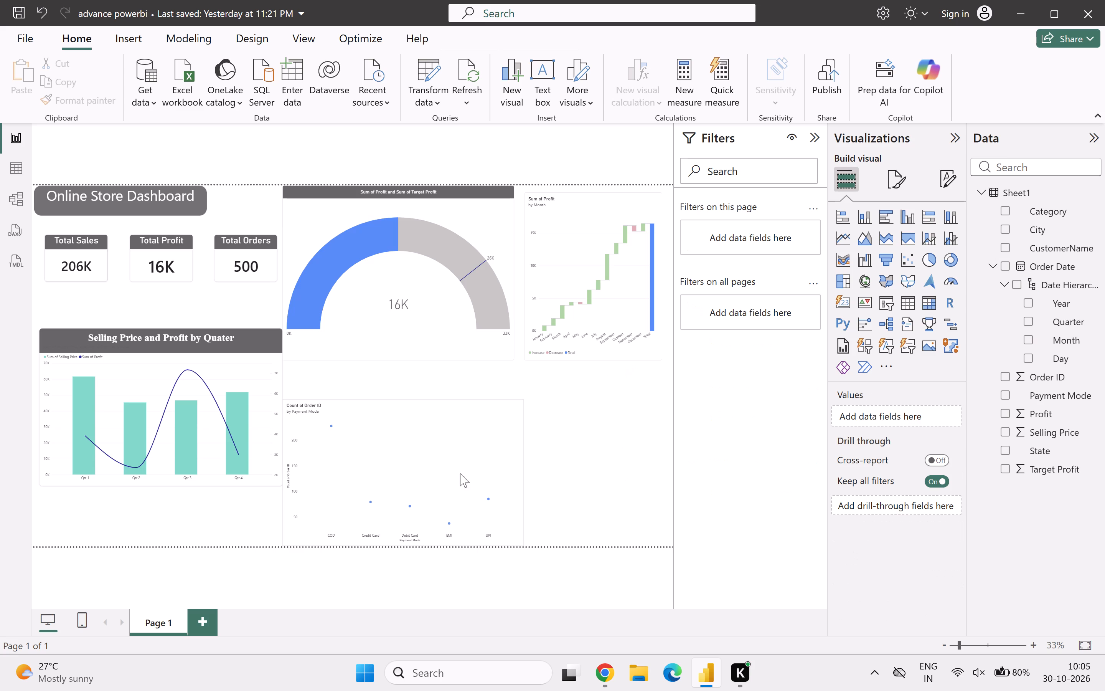
# Move the Count of Order ID by Payment Mode scatter chart up to sit just beneath the gauge, shifted slightly toward the waterfall chart's side.
pyautogui.moveTo(435, 443); pyautogui.dragTo(439, 412)
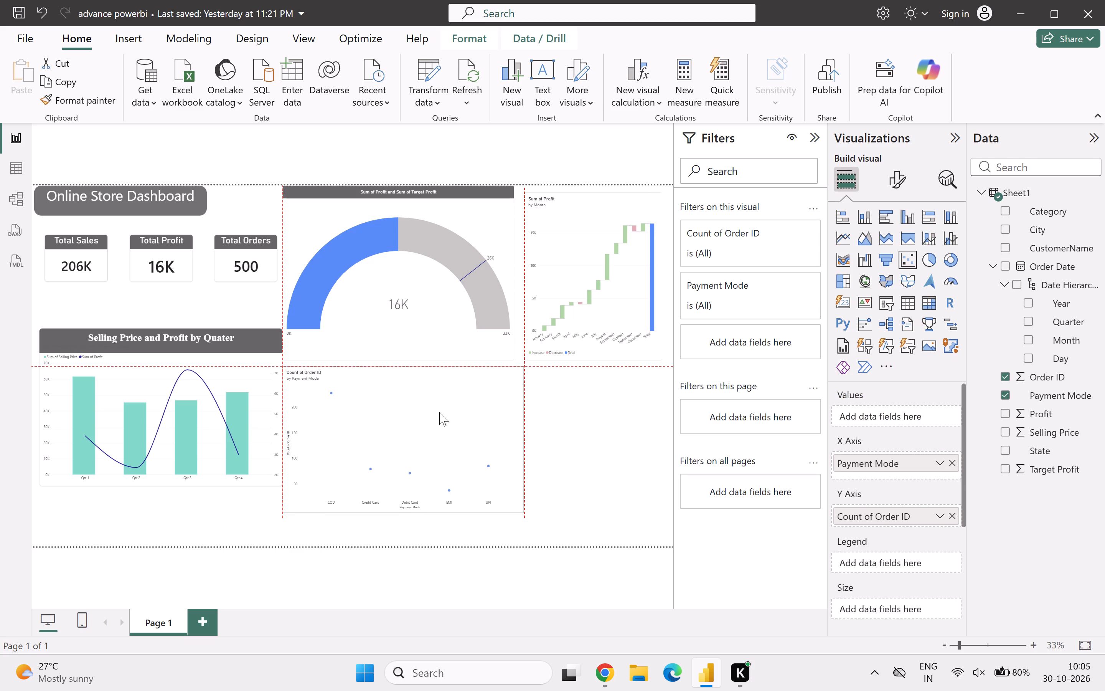
pyautogui.moveTo(439, 412); pyautogui.dragTo(445, 408)
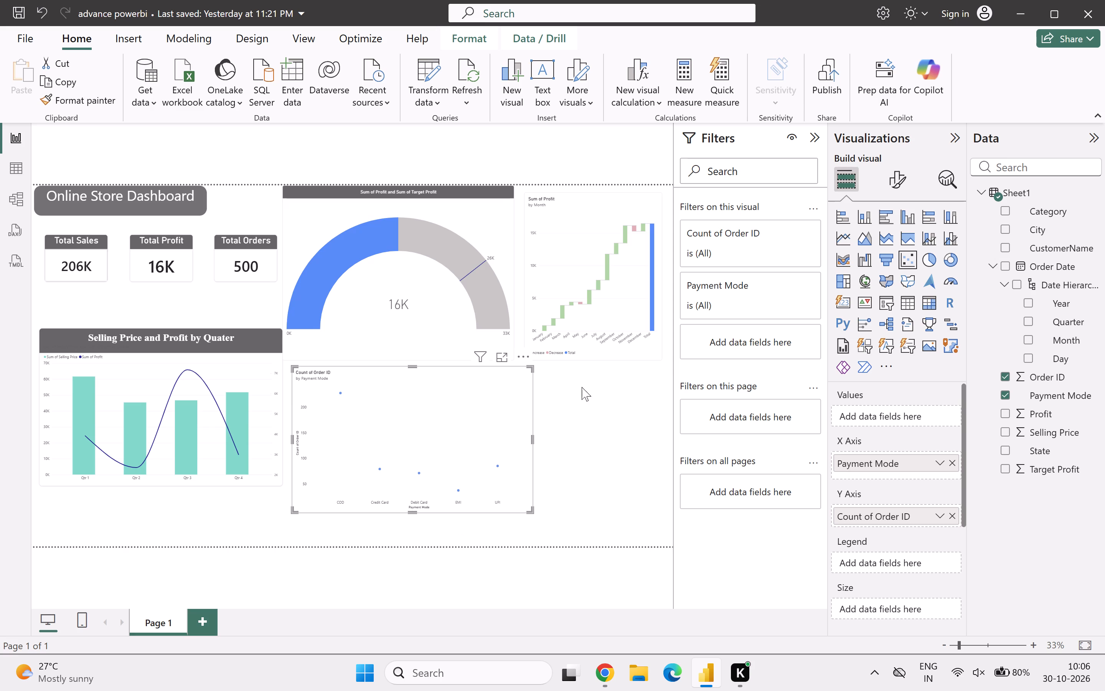
# Set the waterfall chart's legend position to Top left.
pyautogui.click(595, 292)
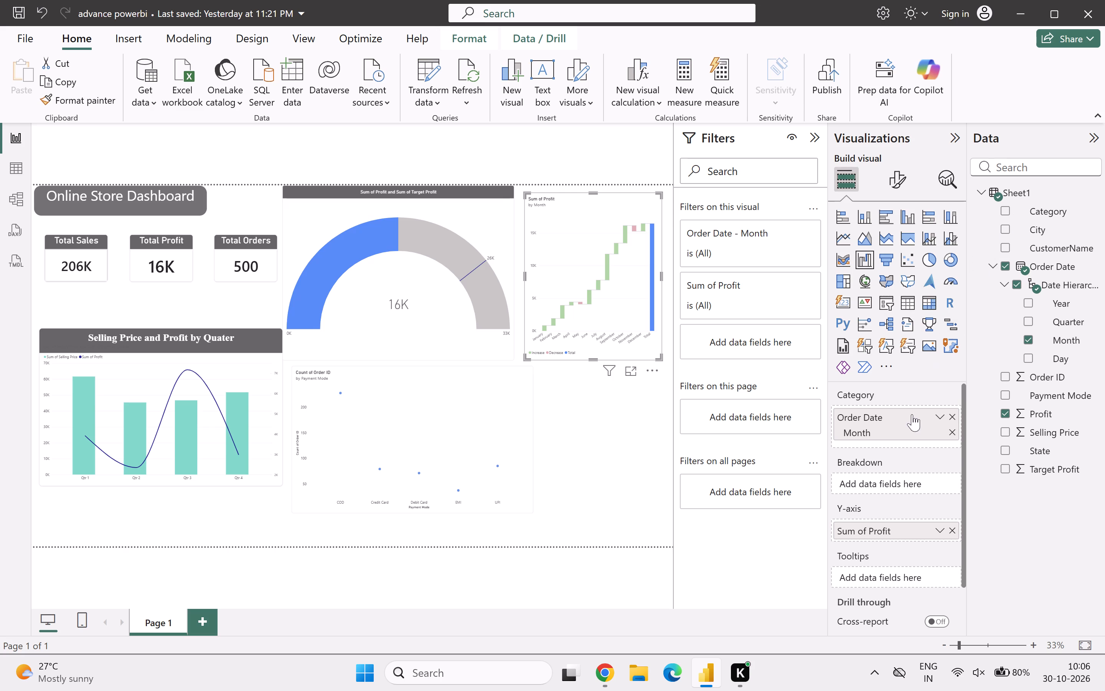
pyautogui.click(907, 185)
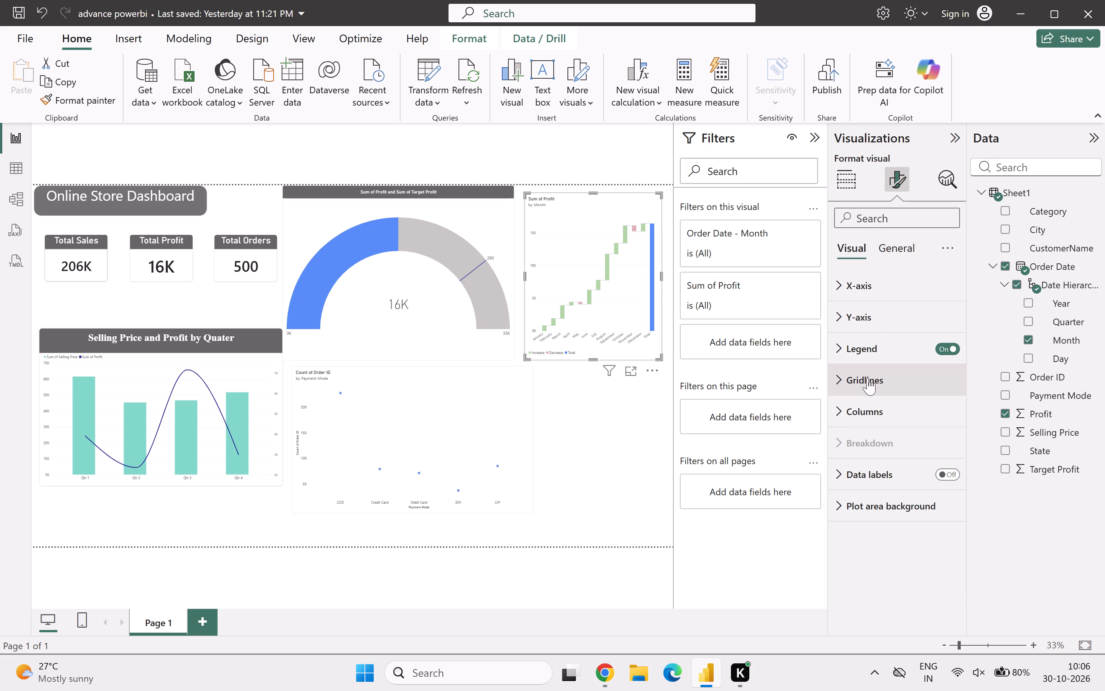
pyautogui.click(841, 351)
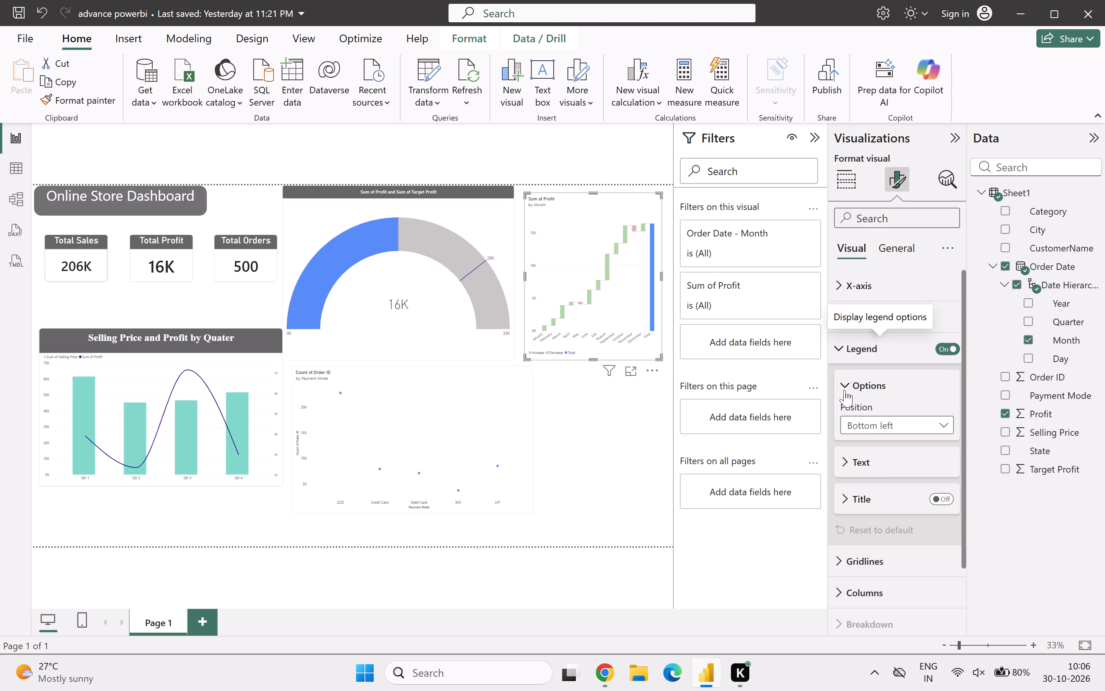
pyautogui.click(861, 422)
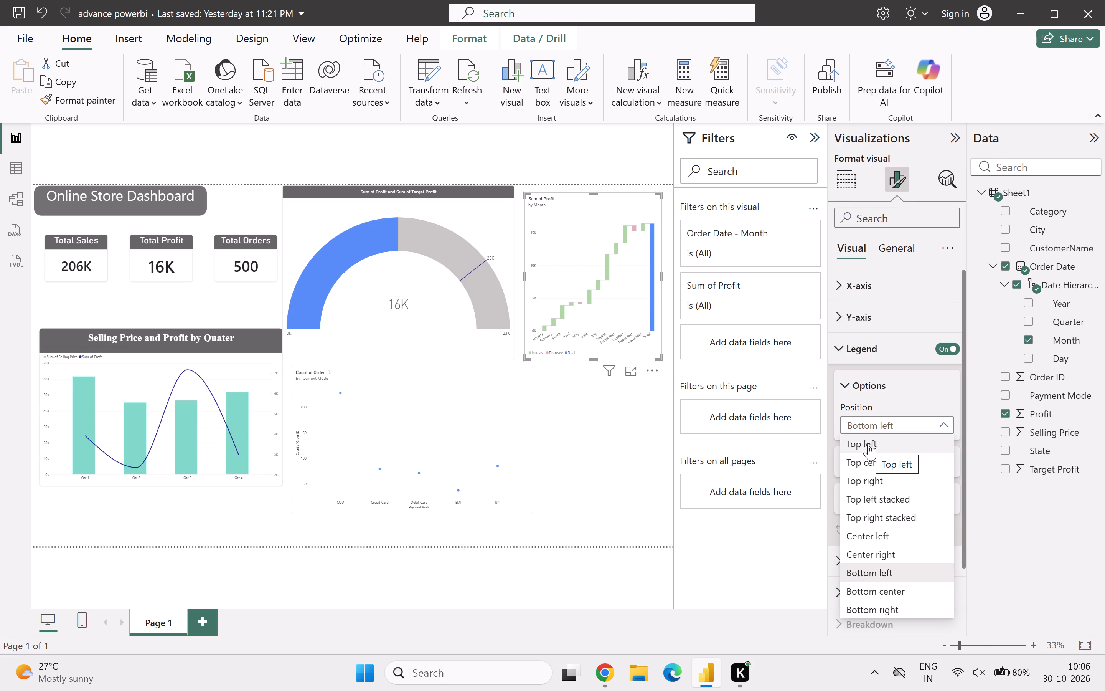
pyautogui.click(868, 443)
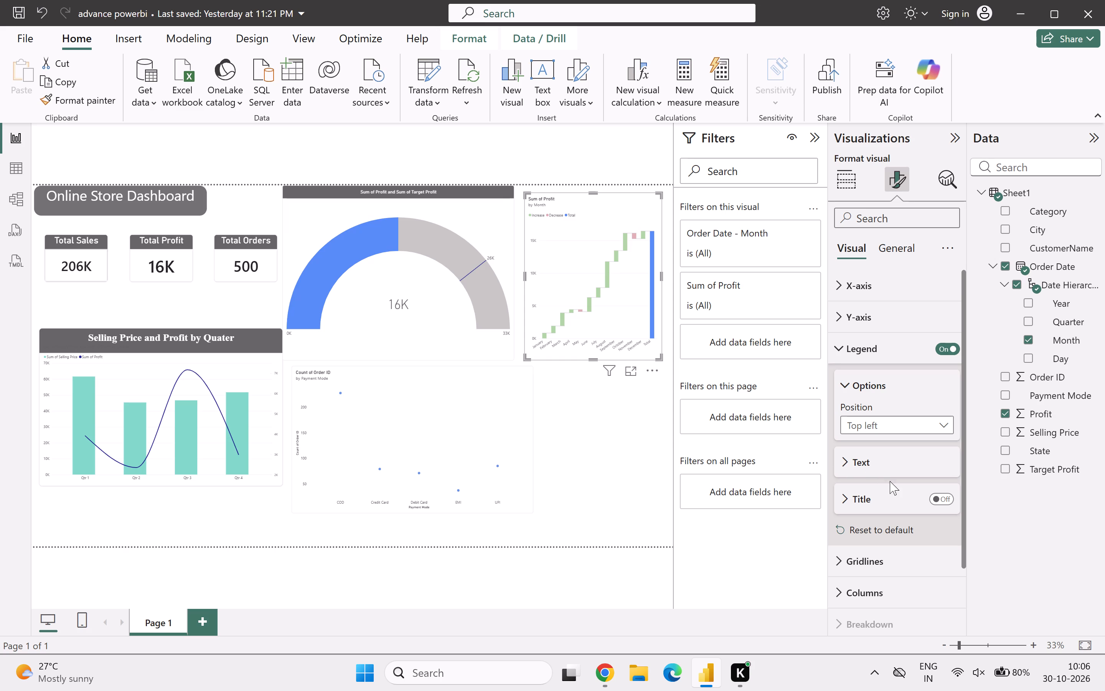
# Turn on data labels for the waterfall chart.
pyautogui.scroll(-1, 893, 495)
pyautogui.scroll(-1, 901, 456)
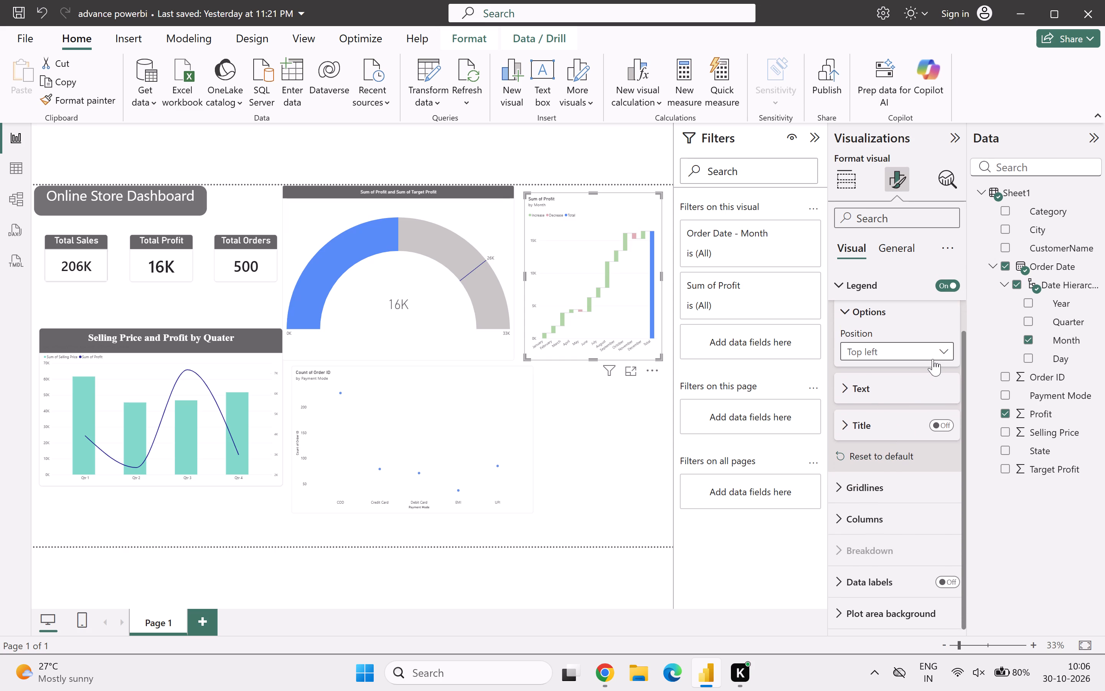
pyautogui.click(888, 585)
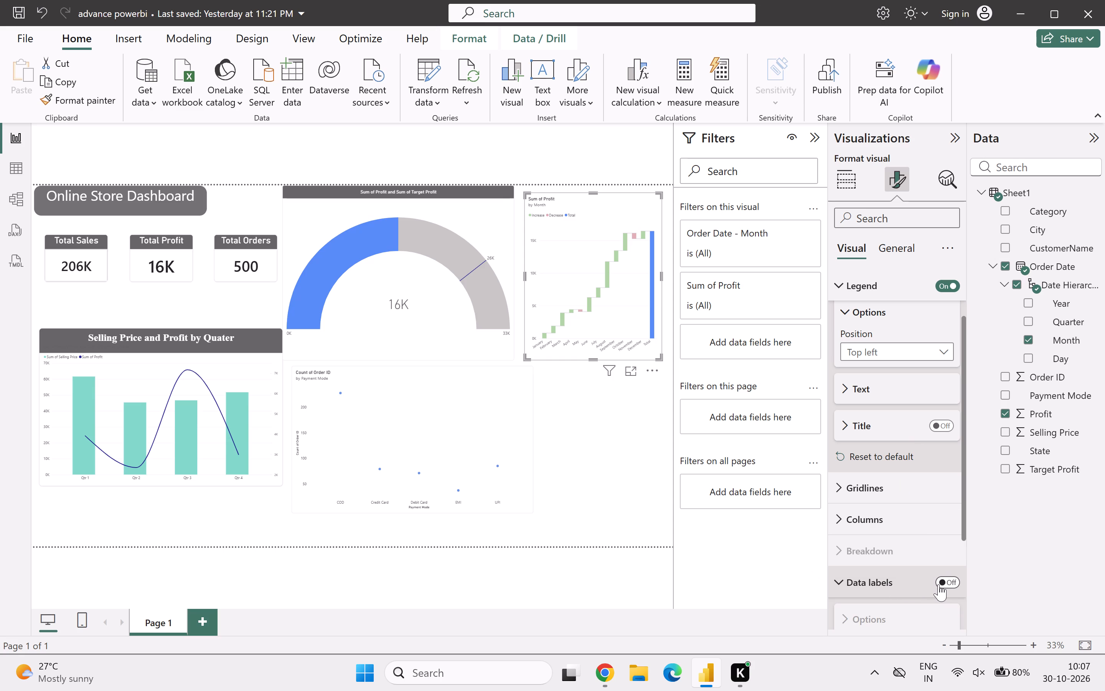
pyautogui.click(939, 584)
pyautogui.scroll(-1, 939, 584)
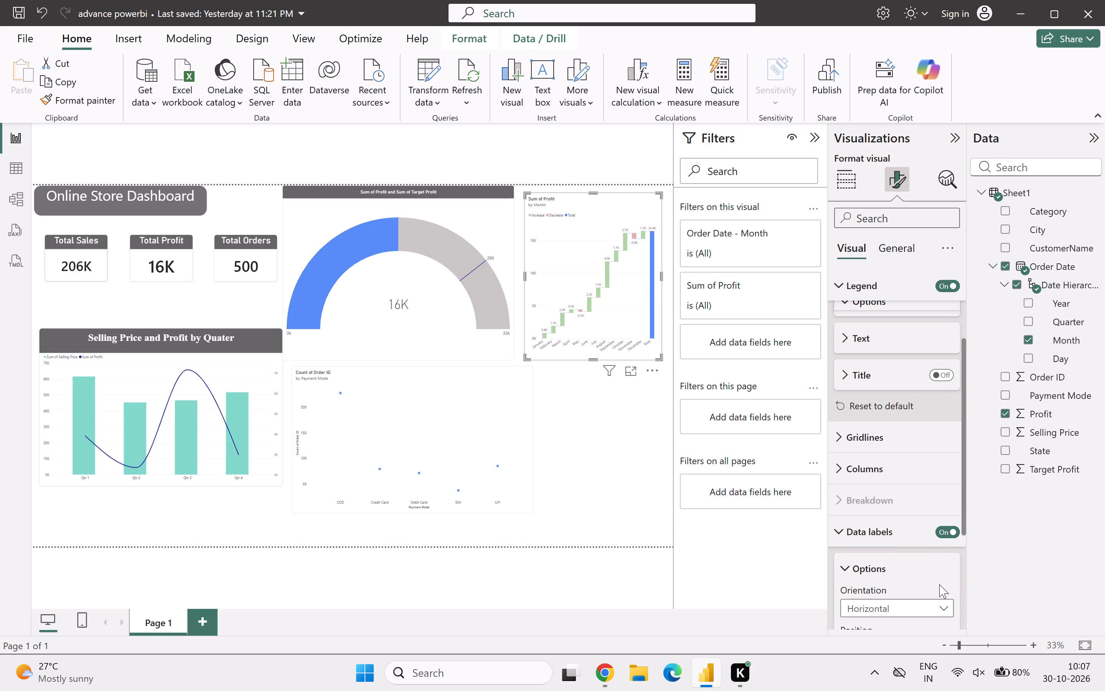
pyautogui.scroll(-3, 939, 584)
pyautogui.click(1015, 520)
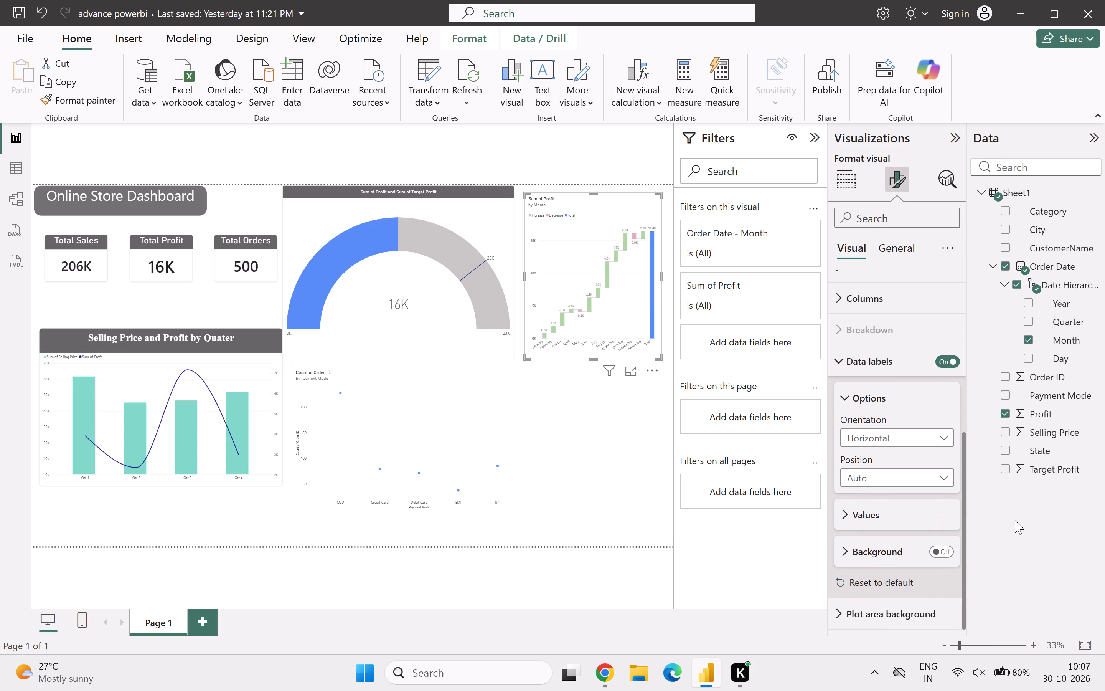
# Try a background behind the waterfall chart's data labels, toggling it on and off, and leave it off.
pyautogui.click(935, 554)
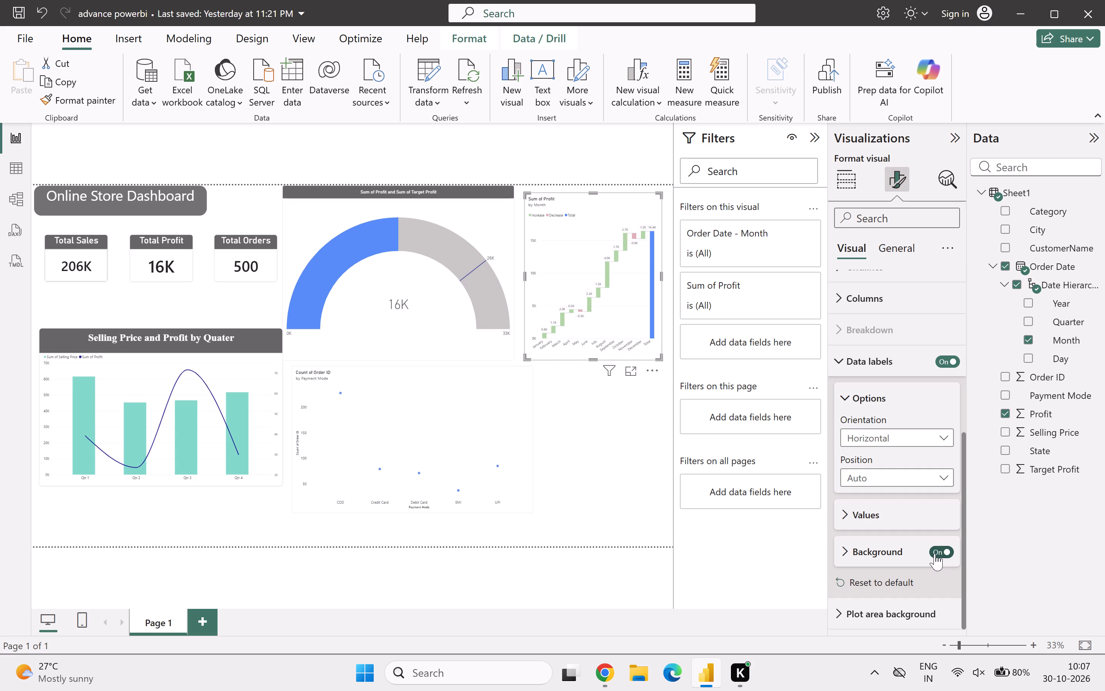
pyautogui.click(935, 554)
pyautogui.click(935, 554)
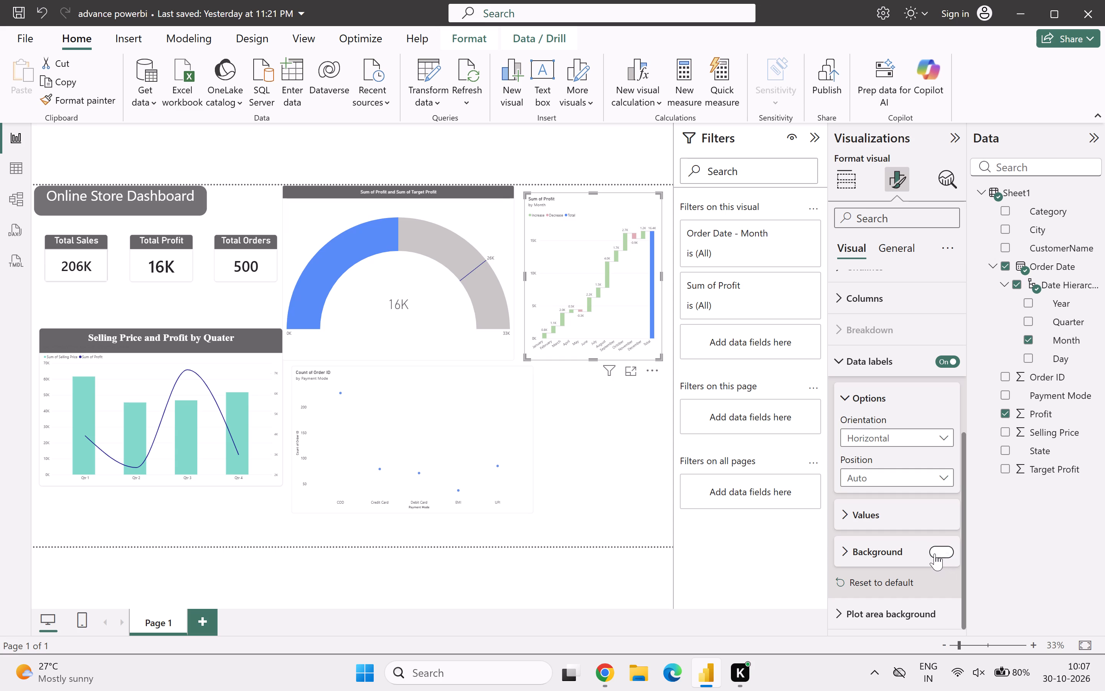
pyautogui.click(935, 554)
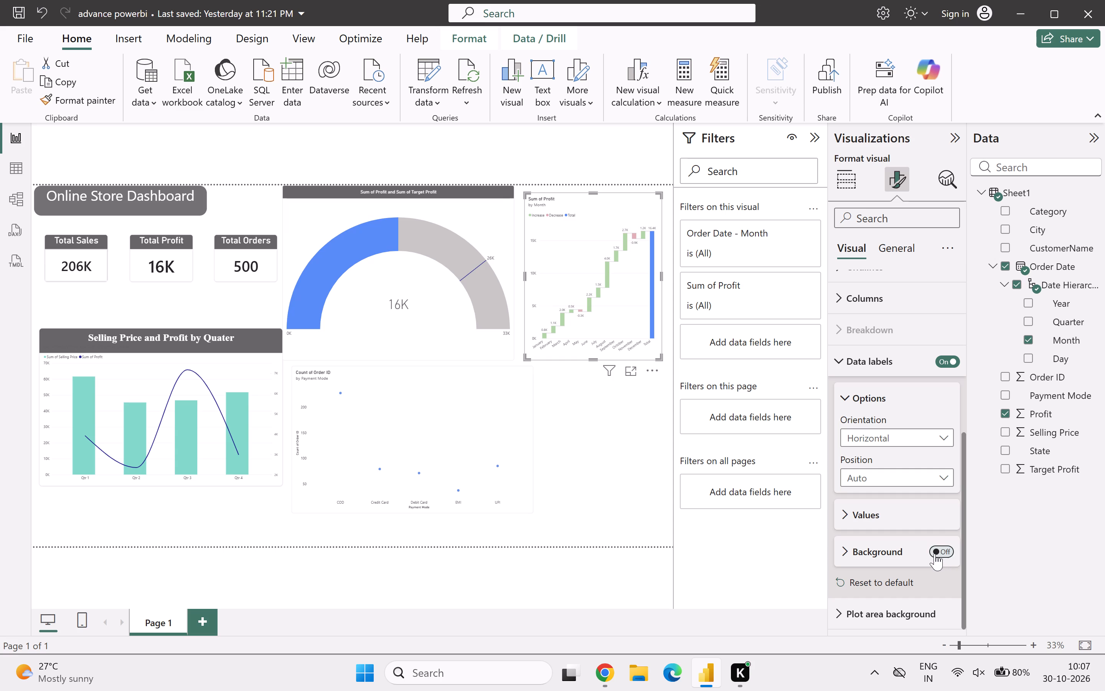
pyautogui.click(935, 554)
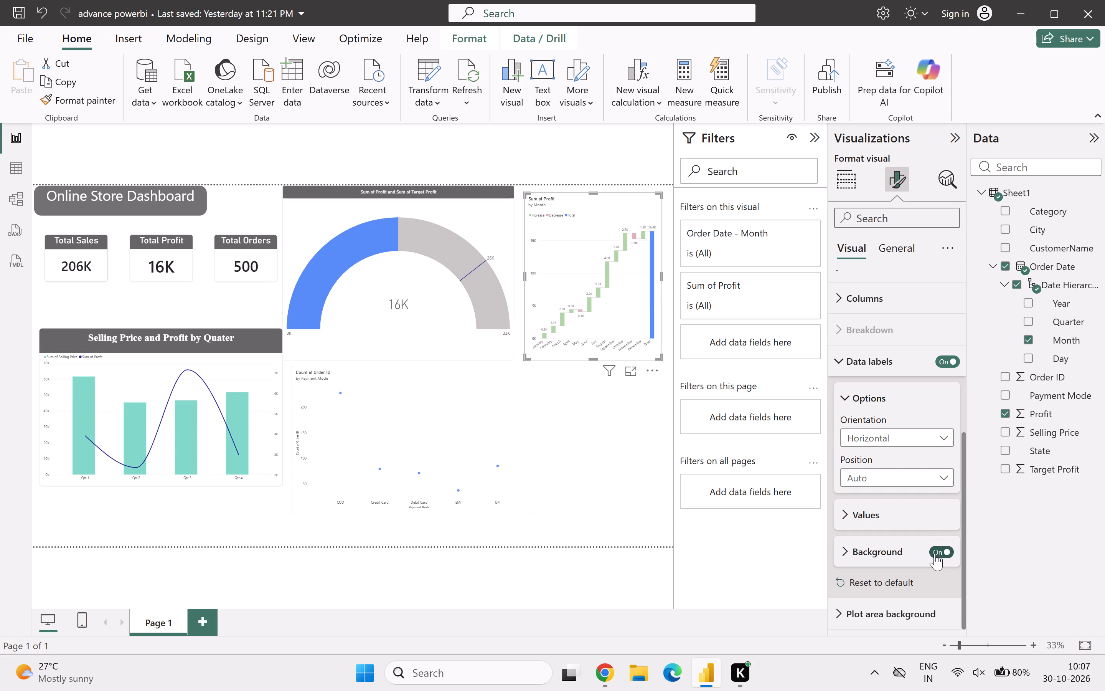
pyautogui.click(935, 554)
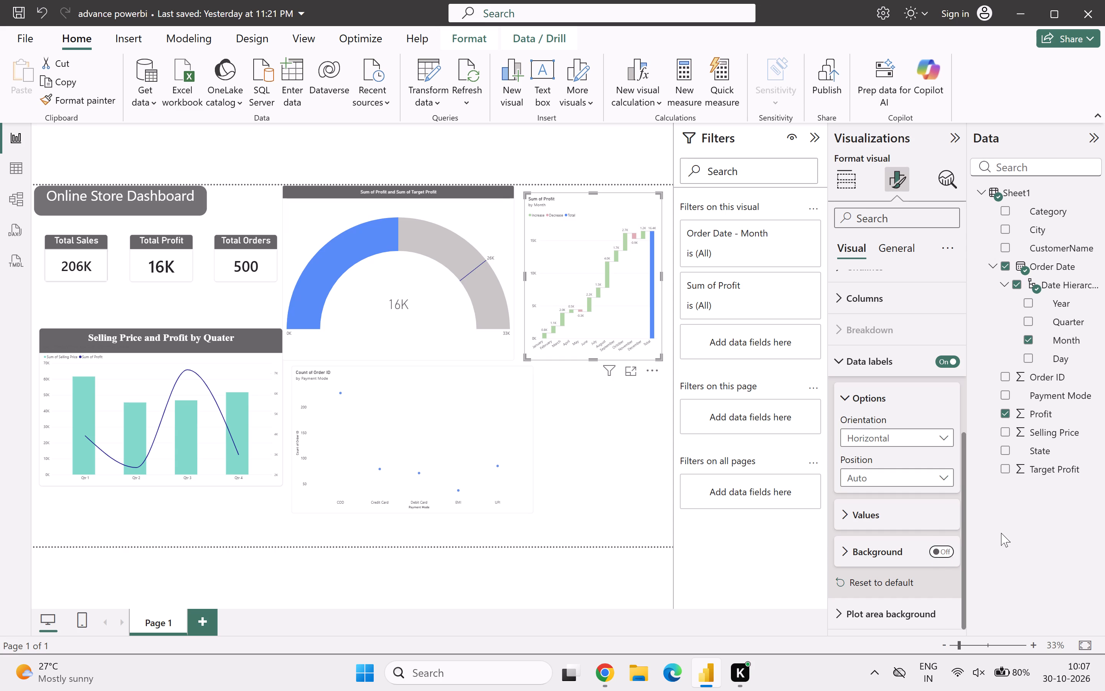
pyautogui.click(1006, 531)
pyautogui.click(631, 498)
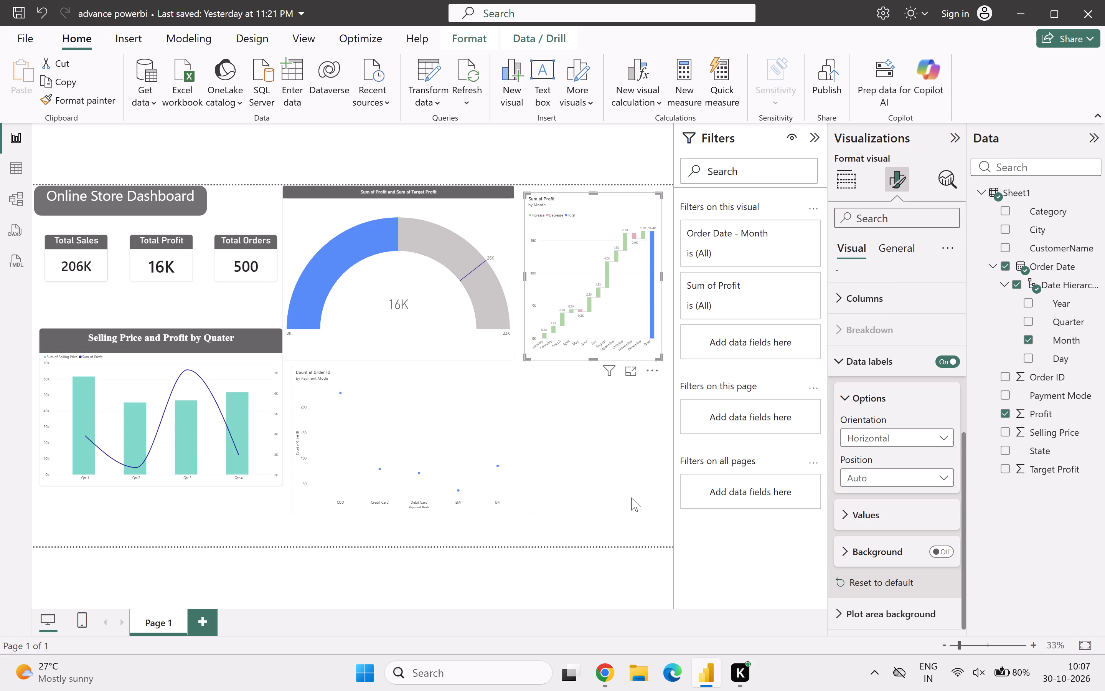